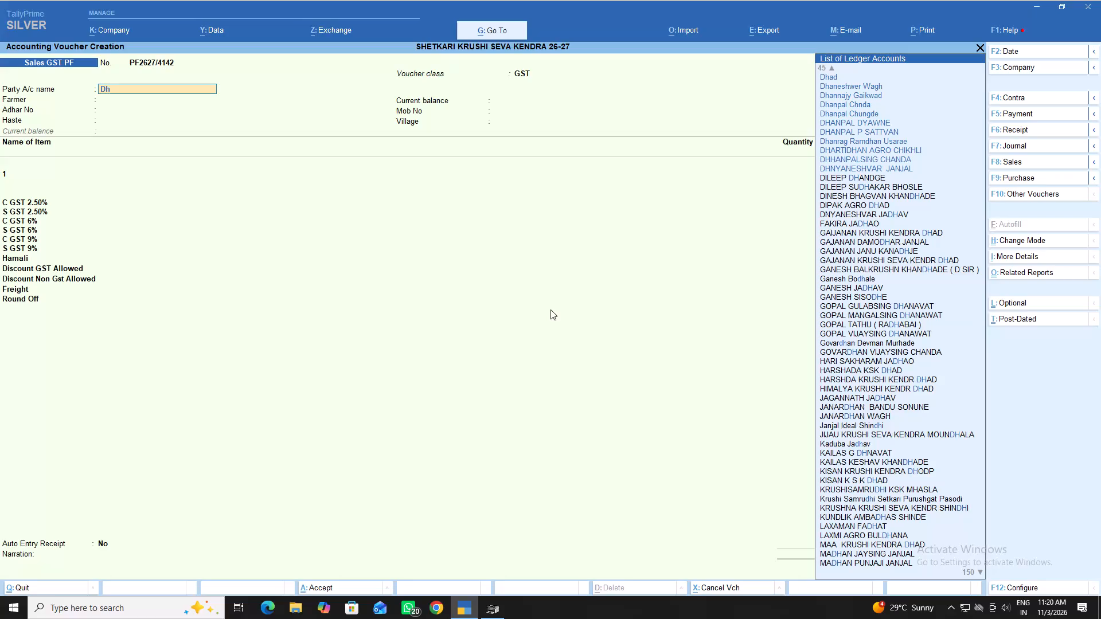
Look through the ledger accounts matching "Dhad" for the sales voucher's party.
{"action": "key", "text": "Down"}
{"action": "key", "text": "Down"}
{"action": "key", "text": "Down"}
{"action": "key", "text": "Down"}
{"action": "key", "text": "Down"}
{"action": "key", "text": "Down"}
{"action": "key", "text": "Down"}
{"action": "key", "text": "Down"}
{"action": "key", "text": "Down"}
{"action": "key", "text": "Down"}
{"action": "key", "text": "Down"}
{"action": "key", "text": "Down"}
{"action": "key", "text": "Down"}
{"action": "key", "text": "Down"}
{"action": "key", "text": "Down"}
{"action": "key", "text": "Down"}
{"action": "key", "text": "Down"}
{"action": "key", "text": "Down"}
{"action": "key", "text": "Down"}
{"action": "key", "text": "Down"}
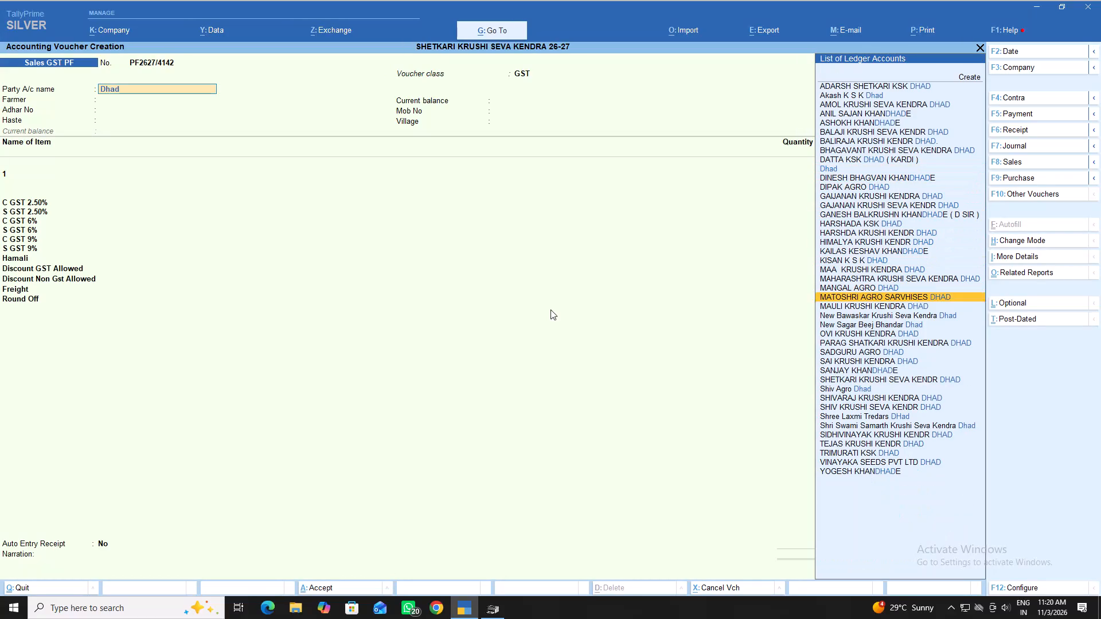
{"action": "key", "text": "Up"}
{"action": "key", "text": "Up"}
{"action": "key", "text": "Up"}
{"action": "key", "text": "Up"}
{"action": "key", "text": "Up"}
{"action": "key", "text": "Up"}
{"action": "key", "text": "Up"}
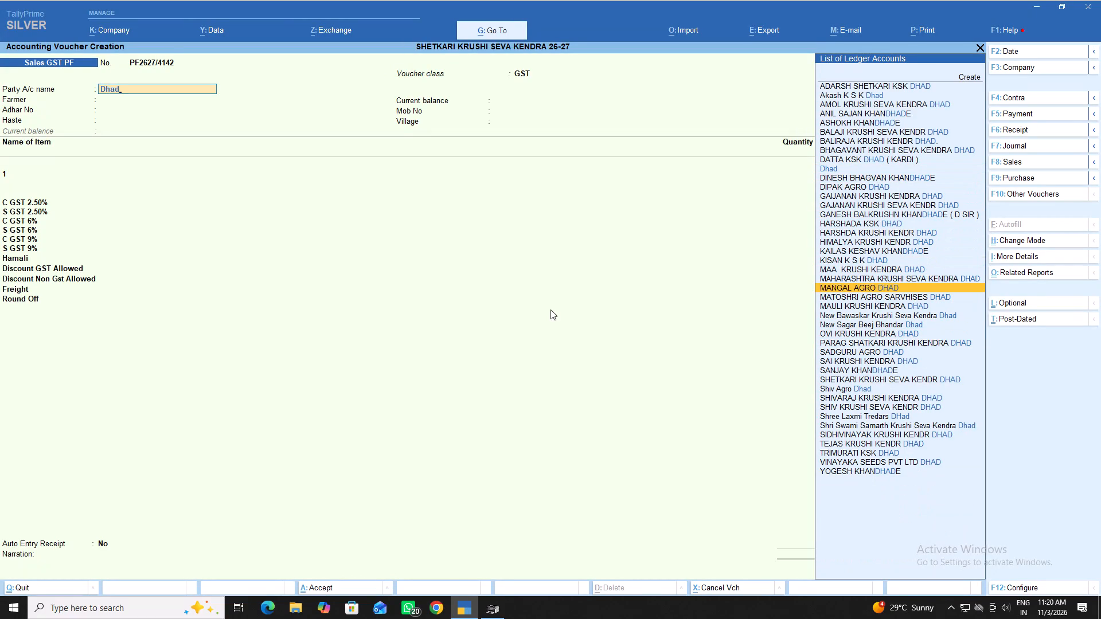
{"action": "key", "text": "Down"}
{"action": "key", "text": "Down"}
{"action": "key", "text": "Down"}
{"action": "key", "text": "Down"}
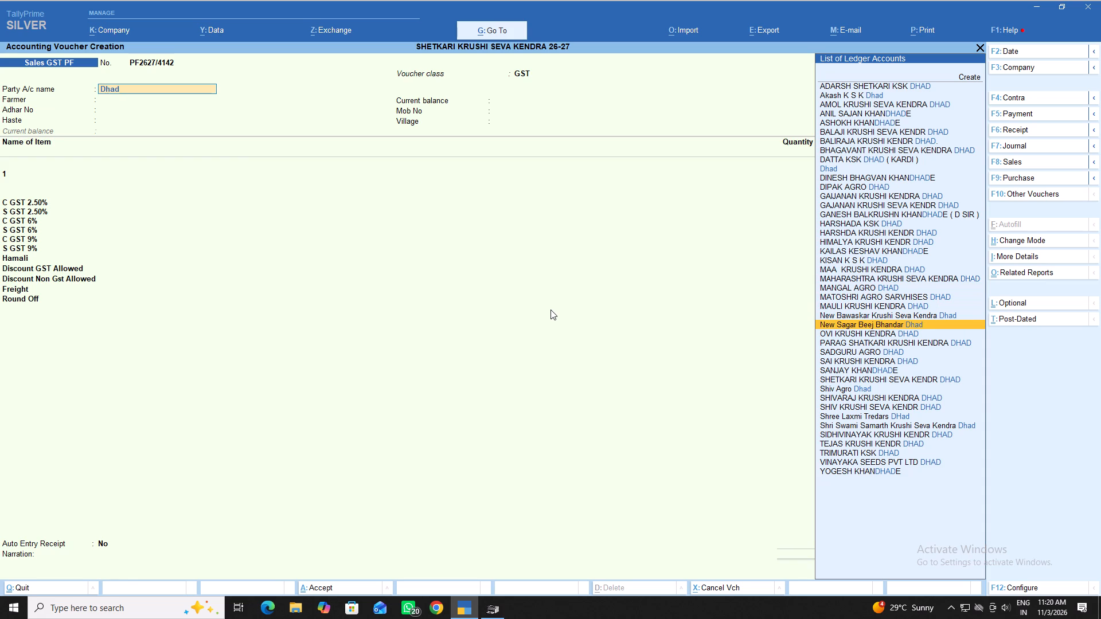
{"action": "key", "text": "BackSpace"}
{"action": "key", "text": "BackSpace"}
{"action": "key", "text": "BackSpace"}
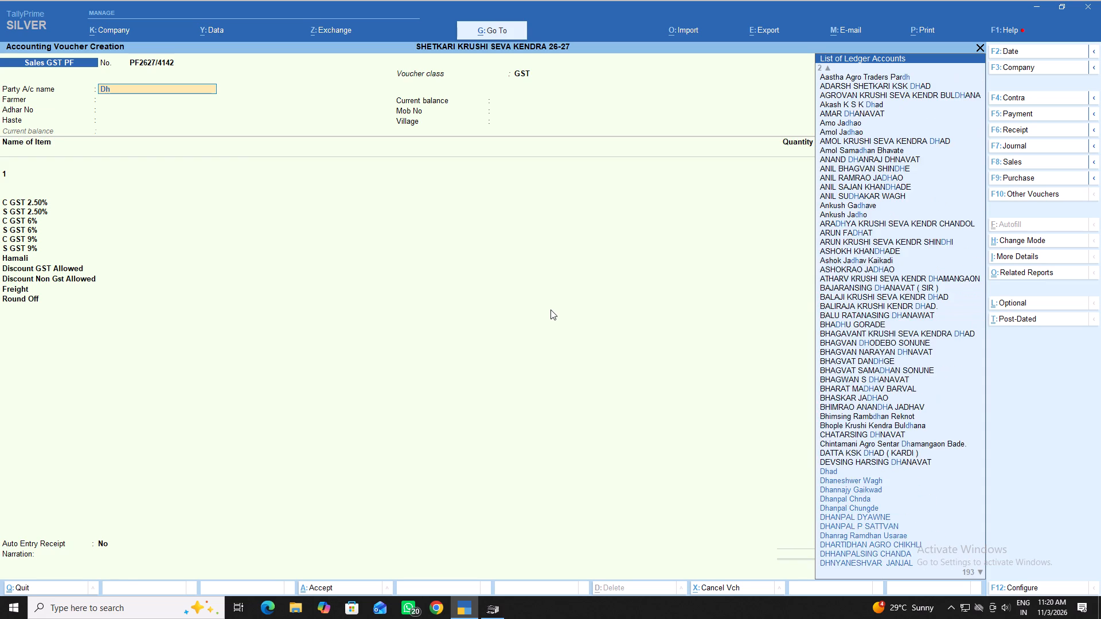
{"action": "key", "text": "BackSpace"}
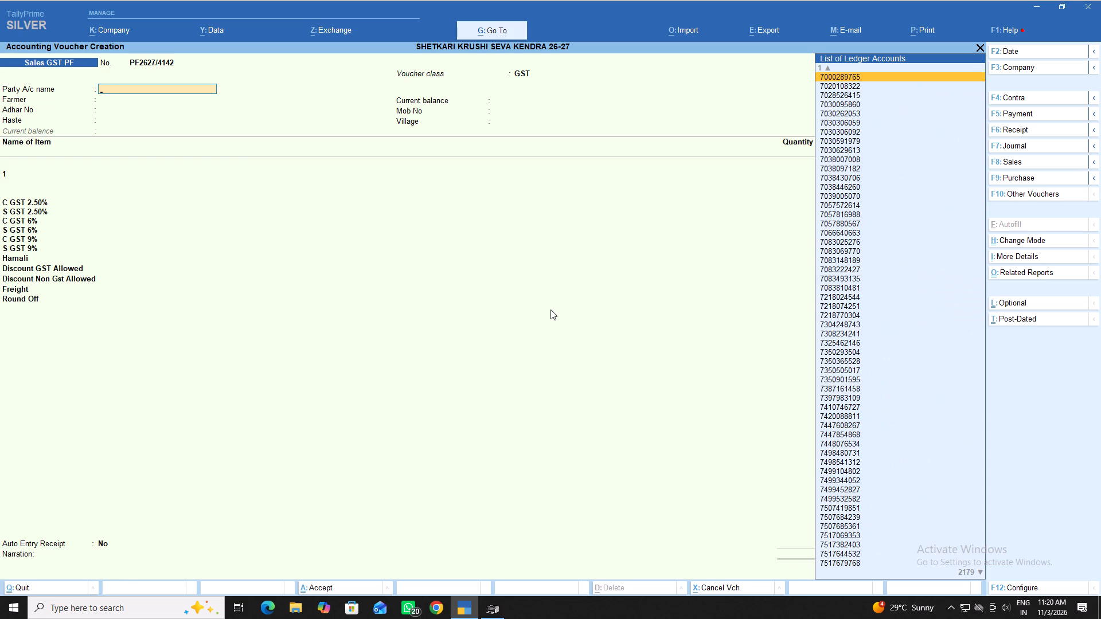
Set the party account to Mauli Krishi Seva Kendra Dhalsawngi and accept the party details without adding anything.
{"action": "type", "text": "ma"}
{"action": "key", "text": "u"}
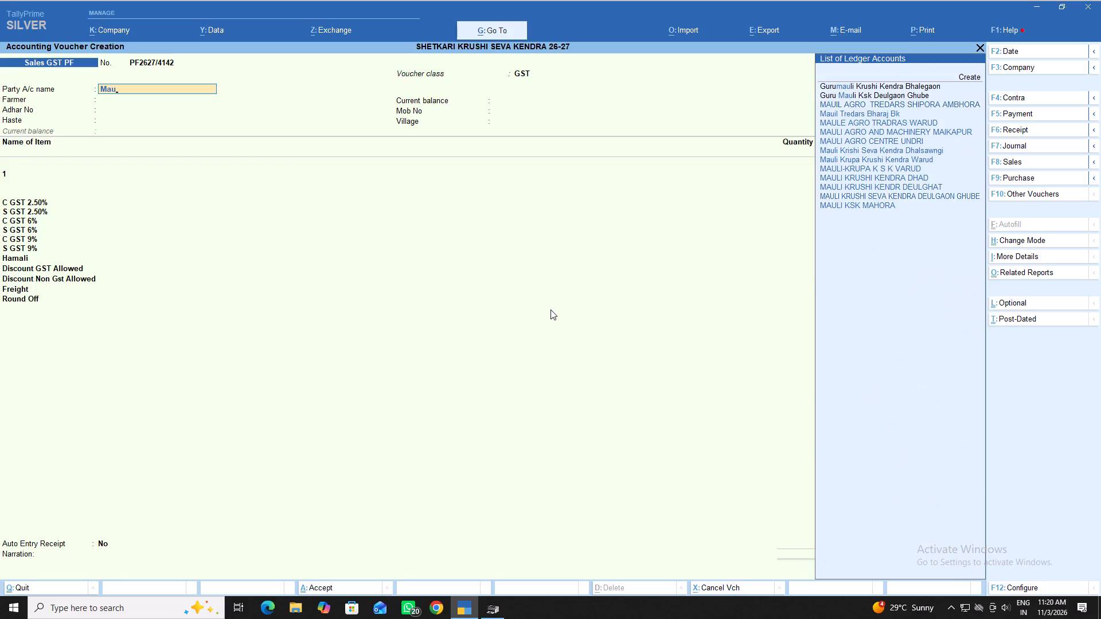
{"action": "key", "text": "Down"}
{"action": "key", "text": "Down"}
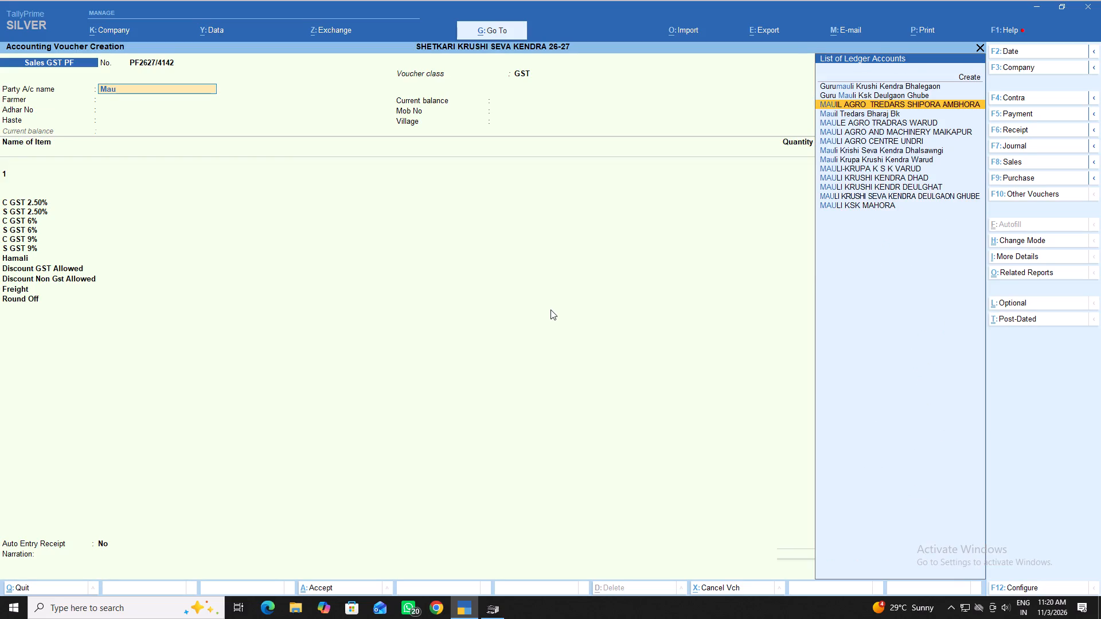
{"action": "key", "text": "Down"}
{"action": "key", "text": "Down"}
{"action": "key", "text": "Down"}
{"action": "key", "text": "Down"}
{"action": "key", "text": "Return"}
{"action": "key", "text": "Return"}
{"action": "key", "text": "Return"}
{"action": "key", "text": "Return"}
{"action": "key", "text": "Return"}
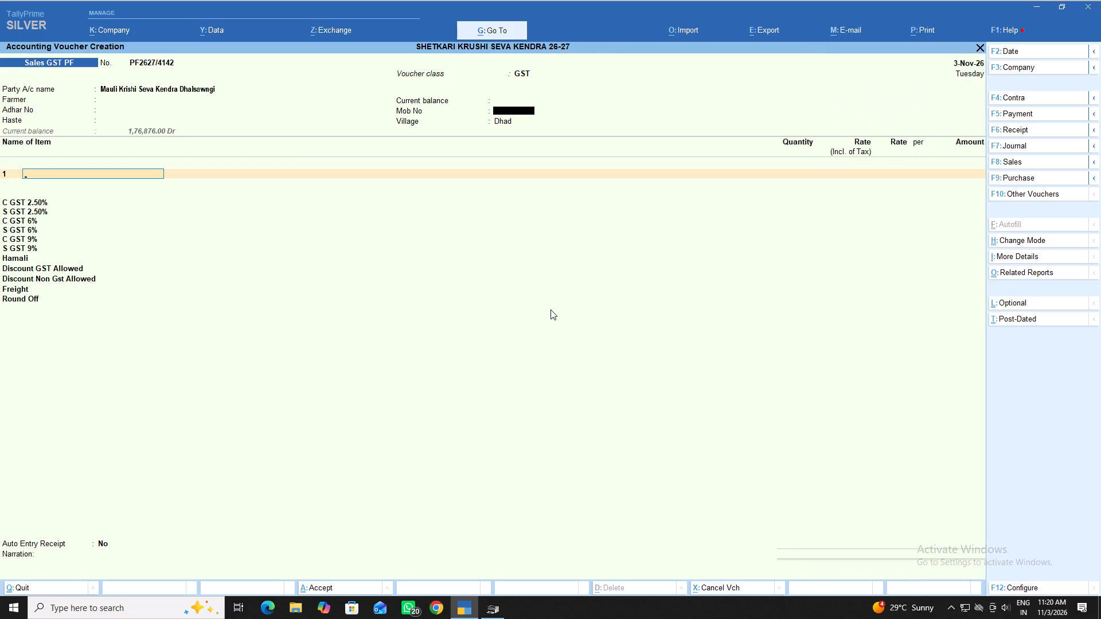
Add CROP KING 250 GM as the first item and allocate it from batch Ck 2519.
{"action": "key", "text": "c"}
{"action": "type", "text": "ro"}
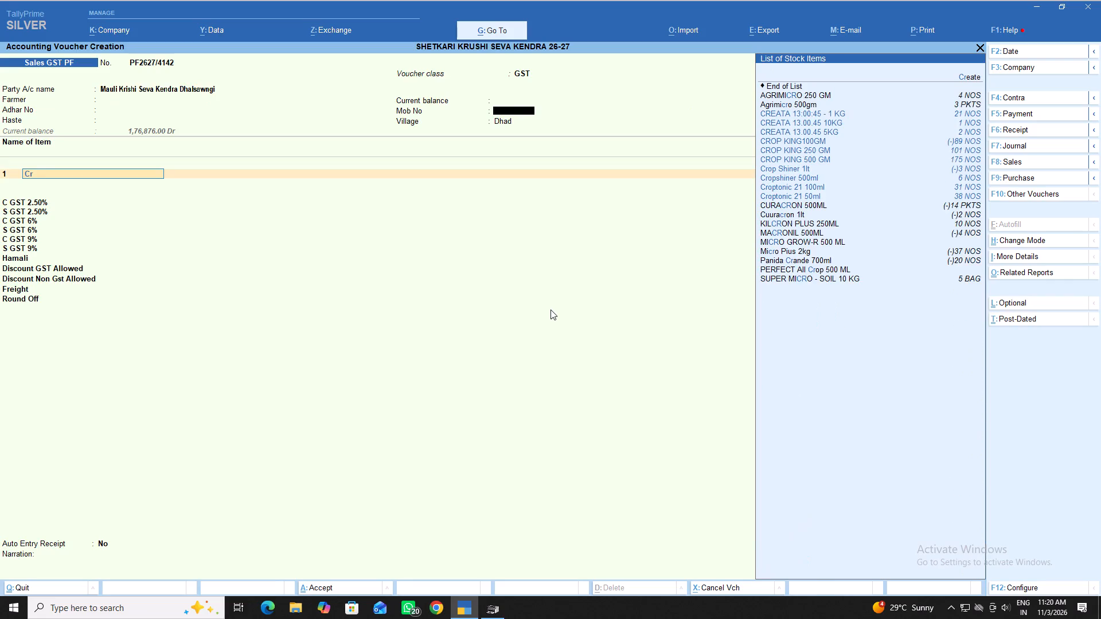
{"action": "key", "text": "Down"}
{"action": "key", "text": "Down"}
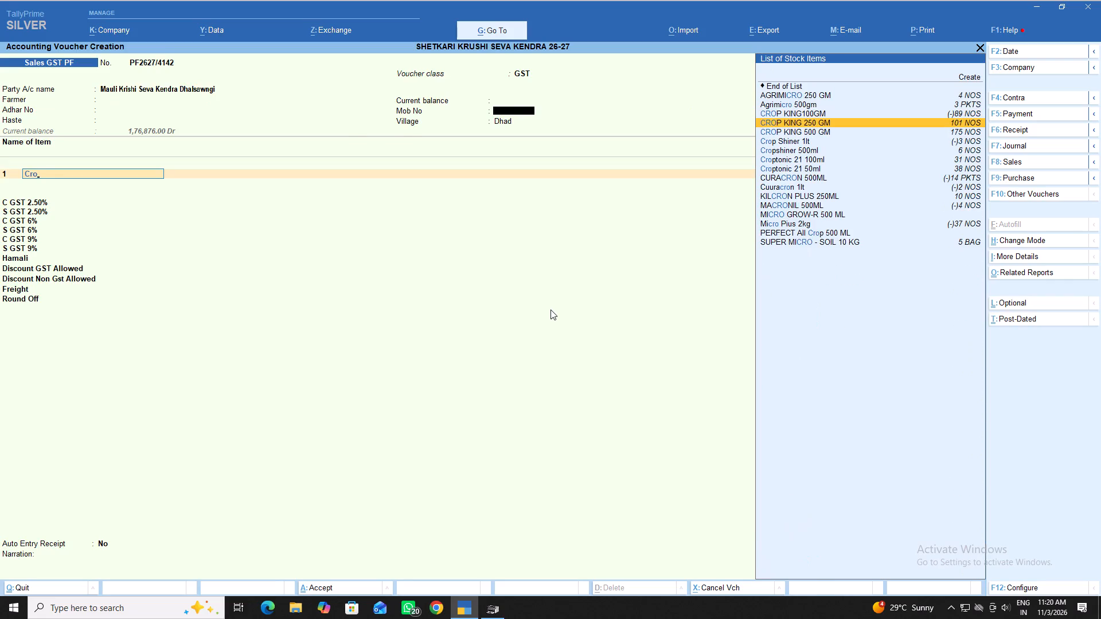
{"action": "key", "text": "Return"}
{"action": "key", "text": "Down"}
{"action": "key", "text": "Down"}
{"action": "key", "text": "Down"}
{"action": "key", "text": "Up"}
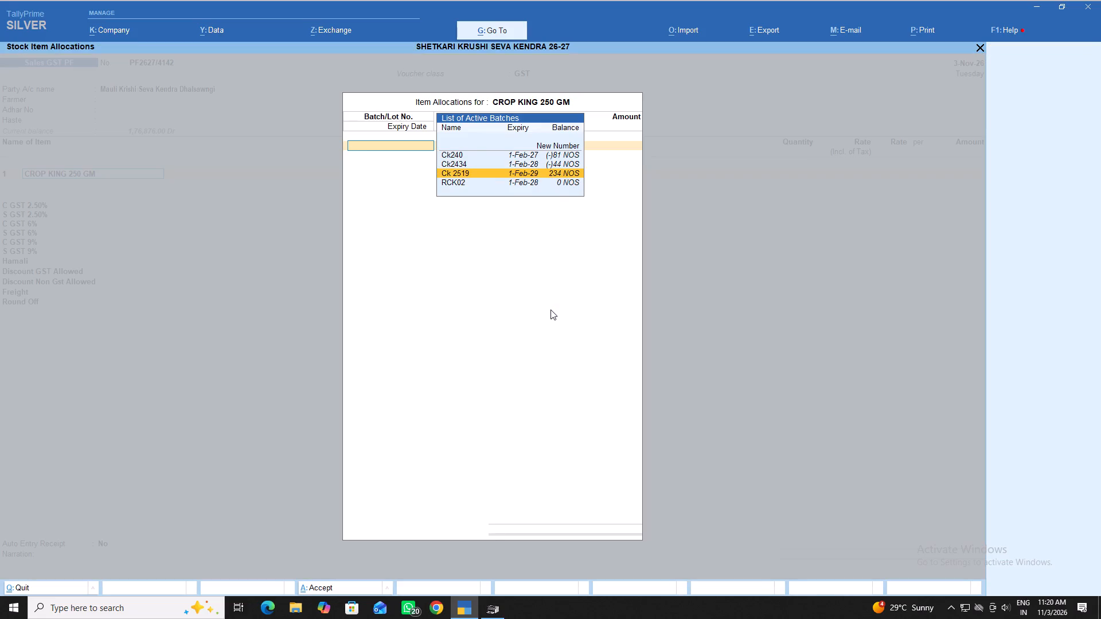
{"action": "key", "text": "Return"}
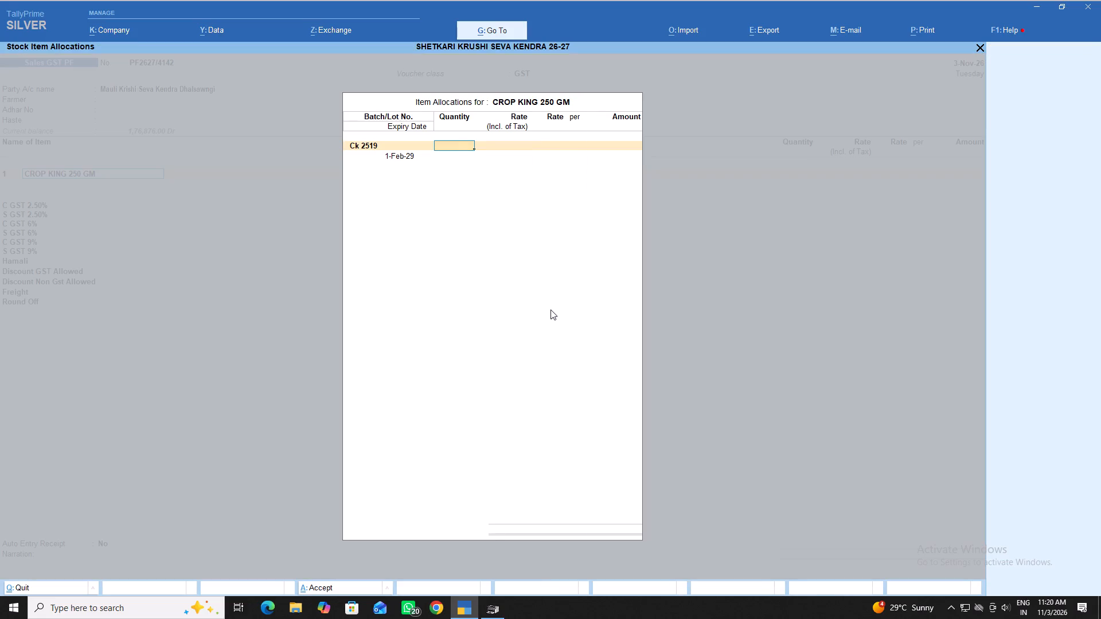
Enter a quantity of 24 NOS at a tax-inclusive rate of 552 for CROP KING 250 GM and accept the allocation.
{"action": "type", "text": "24"}
{"action": "key", "text": "Return"}
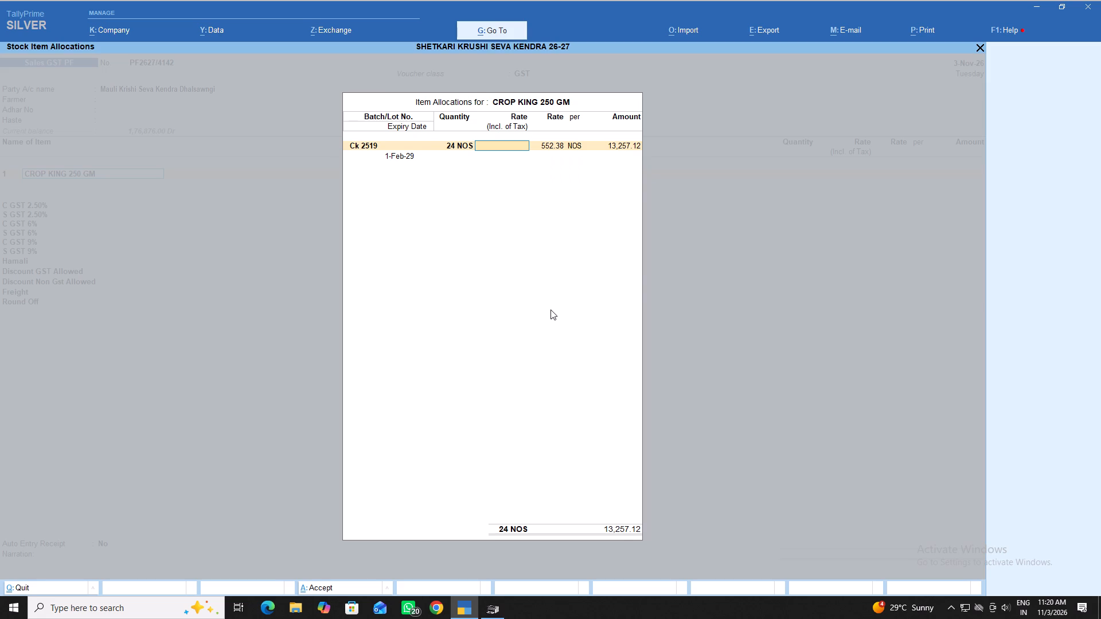
{"action": "key", "text": "Return"}
{"action": "key", "text": "BackSpace"}
{"action": "key", "text": "5"}
{"action": "type", "text": "52"}
{"action": "key", "text": "Return"}
{"action": "key", "text": "Return"}
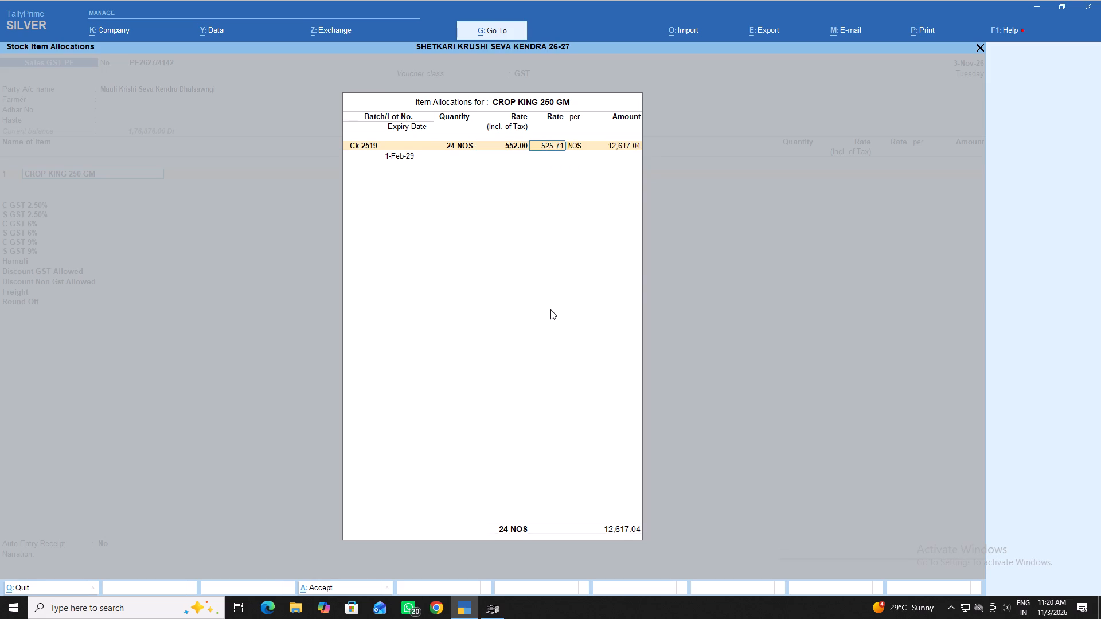
{"action": "key", "text": "Return"}
{"action": "key", "text": "Return"}
{"action": "key", "text": "Return"}
{"action": "key", "text": "Return"}
{"action": "key", "text": "Return"}
{"action": "key", "text": "Return"}
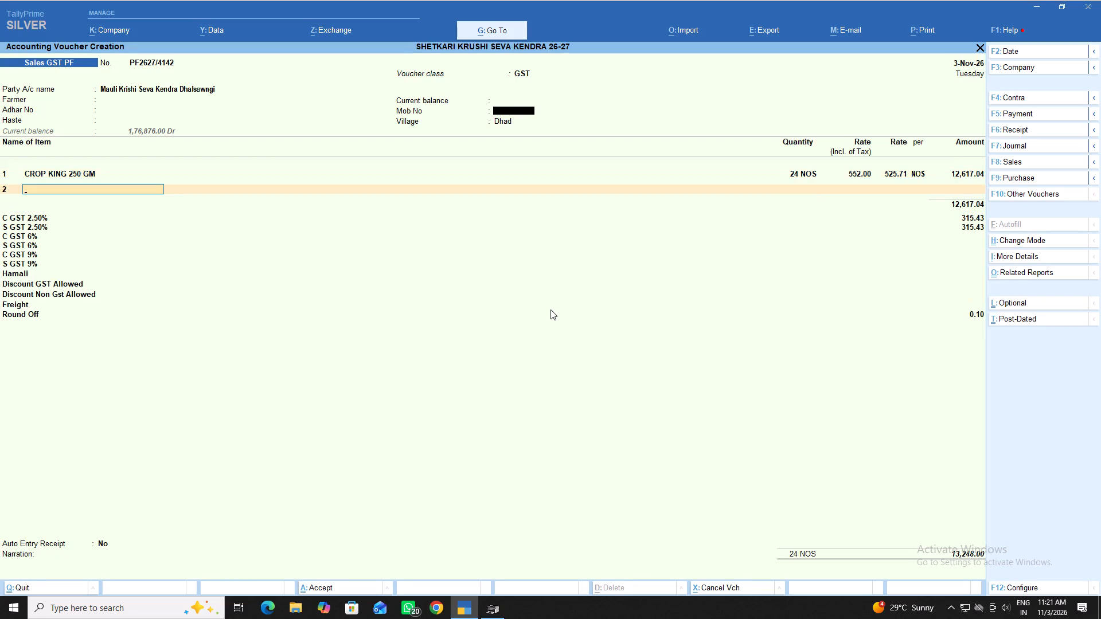
Add CROP KING 500 GM as the second item and allocate it from batch Ck 2553.
{"action": "type", "text": "cro"}
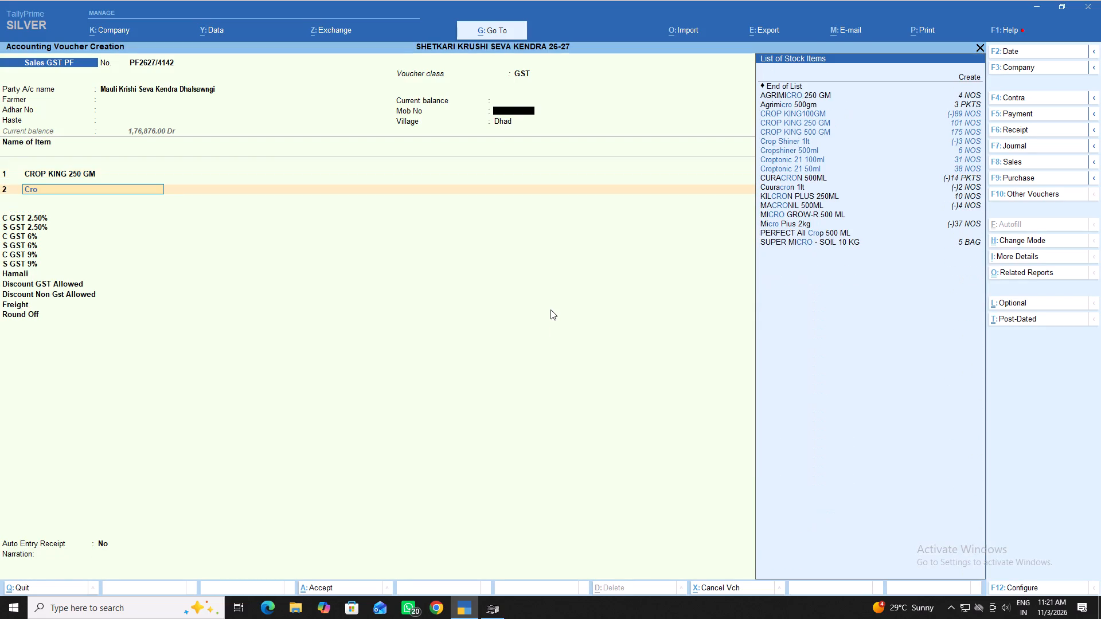
{"action": "key", "text": "Down"}
{"action": "key", "text": "Down"}
{"action": "key", "text": "Down"}
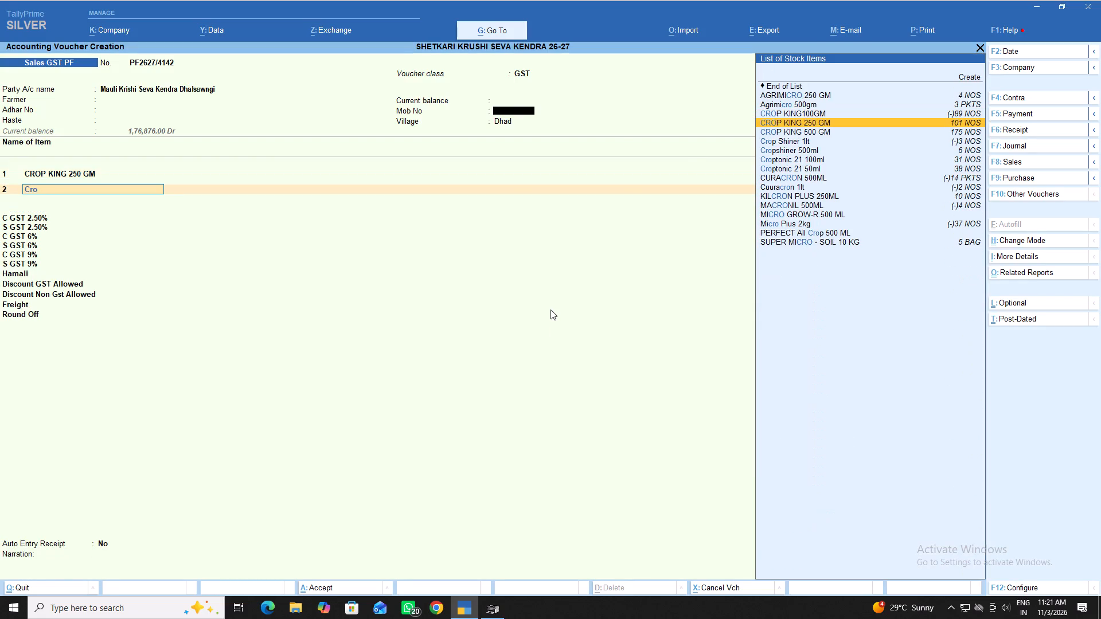
{"action": "key", "text": "Return"}
{"action": "key", "text": "Down"}
{"action": "key", "text": "Down"}
{"action": "key", "text": "Down"}
{"action": "key", "text": "Down"}
{"action": "key", "text": "Up"}
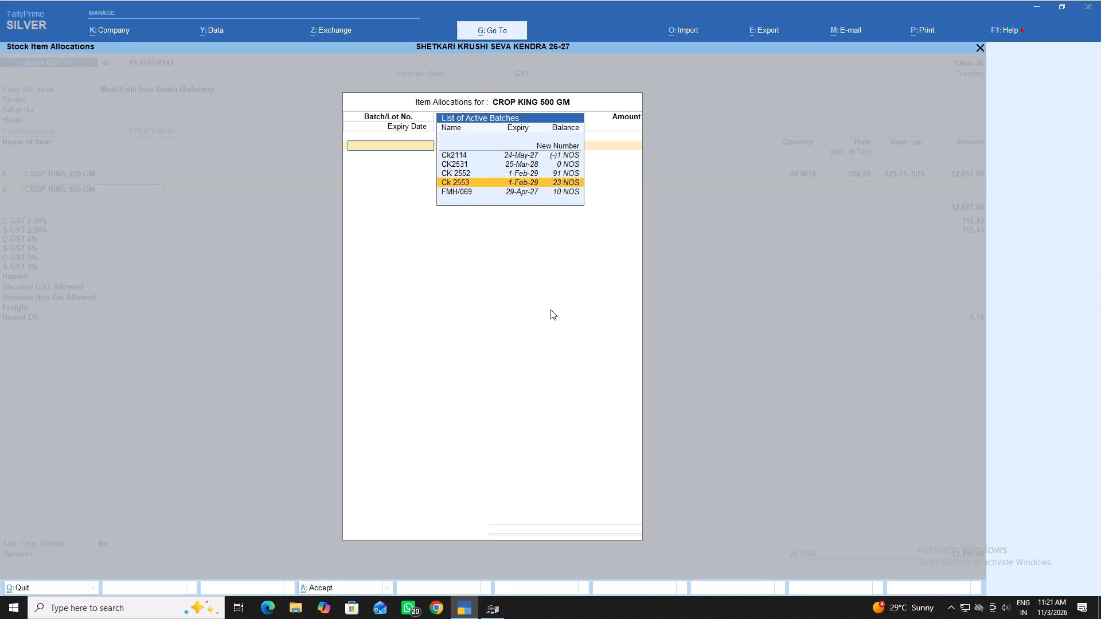
{"action": "key", "text": "Return"}
Enter a quantity of 12 NOS at a tax-inclusive rate of 1050 for CROP KING 500 GM and accept the allocation.
{"action": "type", "text": "12"}
{"action": "key", "text": "Return"}
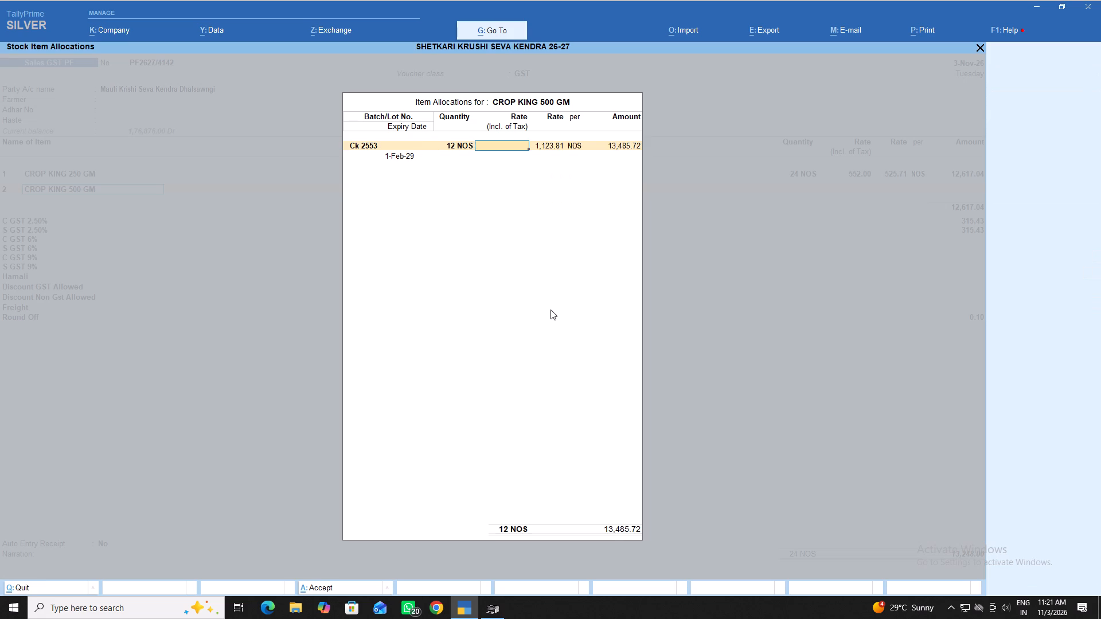
{"action": "key", "text": "1"}
{"action": "type", "text": "050"}
{"action": "key", "text": "Return"}
{"action": "key", "text": "Return"}
{"action": "key", "text": "Return"}
{"action": "key", "text": "Return"}
{"action": "key", "text": "Return"}
{"action": "key", "text": "Return"}
{"action": "key", "text": "Return"}
{"action": "key", "text": "Return"}
End the item list, leave Hamali, discounts and freight blank, and save the sales voucher.
{"action": "key", "text": "Return"}
{"action": "key", "text": "Return"}
{"action": "key", "text": "Return"}
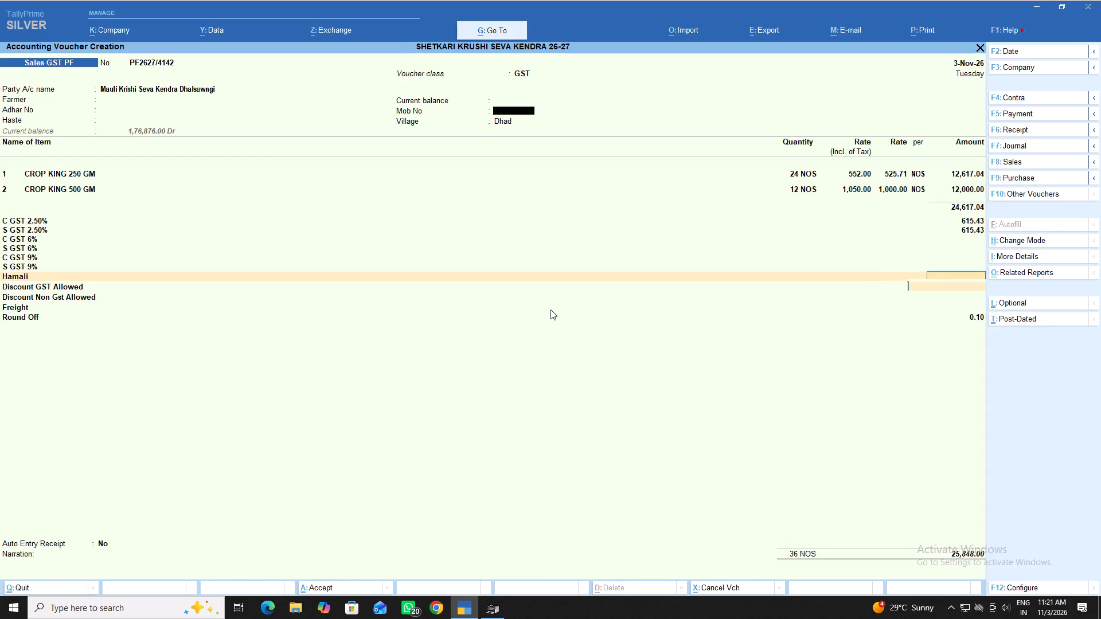
{"action": "key", "text": "Return"}
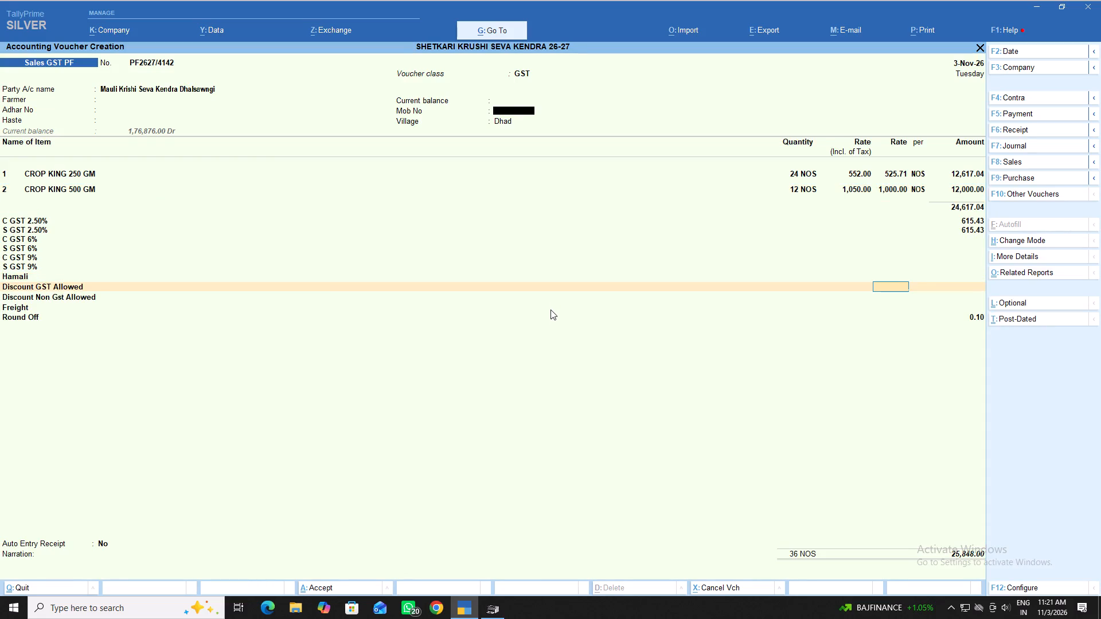
{"action": "key", "text": "Return"}
{"action": "key", "text": "Return"}
{"action": "key", "text": "Return"}
{"action": "key", "text": "Return"}
{"action": "key", "text": "Return"}
{"action": "key", "text": "Return"}
{"action": "key", "text": "Return"}
{"action": "key", "text": "Return"}
{"action": "key", "text": "Return"}
{"action": "key", "text": "Return"}
{"action": "key", "text": "Return"}
{"action": "key", "text": "Return"}
{"action": "key", "text": "Return"}
{"action": "key", "text": "Return"}
{"action": "key", "text": "Return"}
{"action": "key", "text": "Return"}
{"action": "key", "text": "Return"}
{"action": "key", "text": "Return"}
{"action": "key", "text": "Return"}
{"action": "key", "text": "Return"}
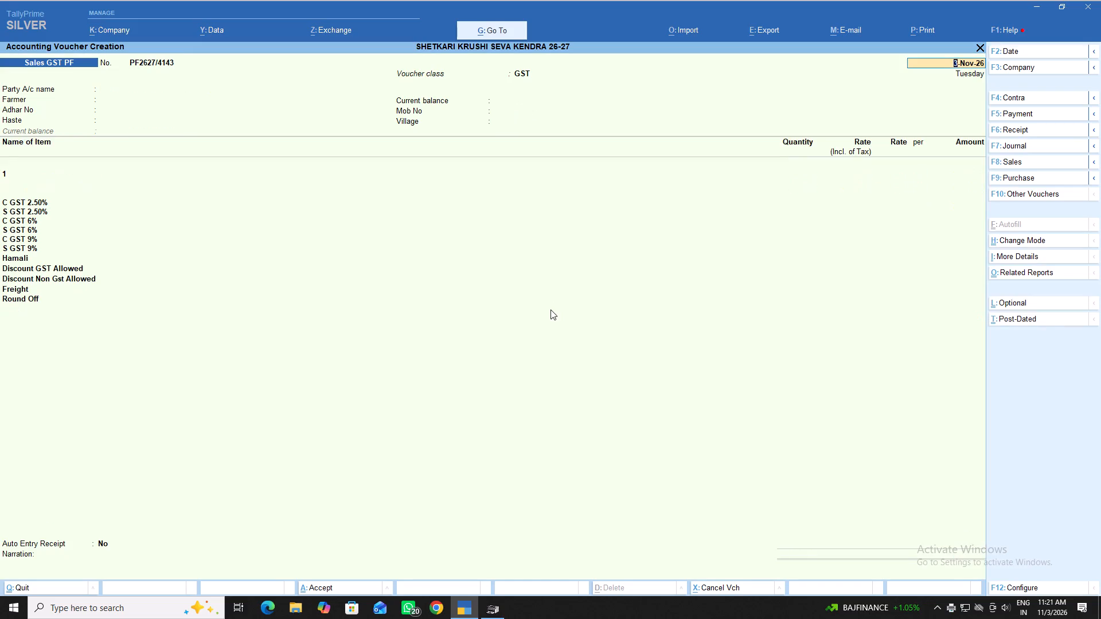
Keep 3-Nov-26 as the date of the new sales voucher.
{"action": "key", "text": "Return"}
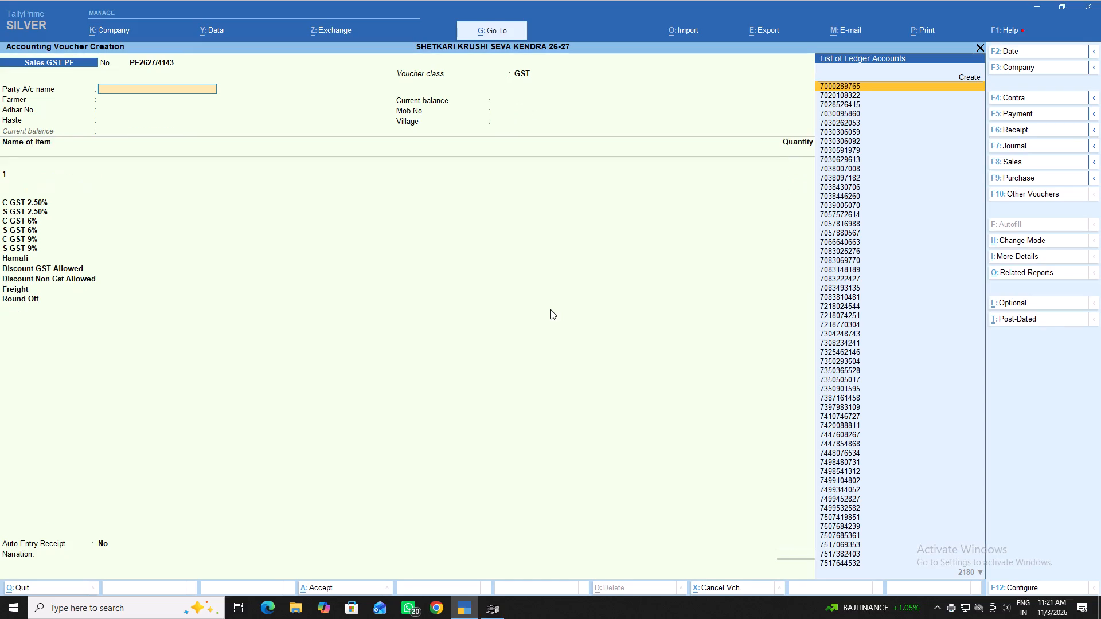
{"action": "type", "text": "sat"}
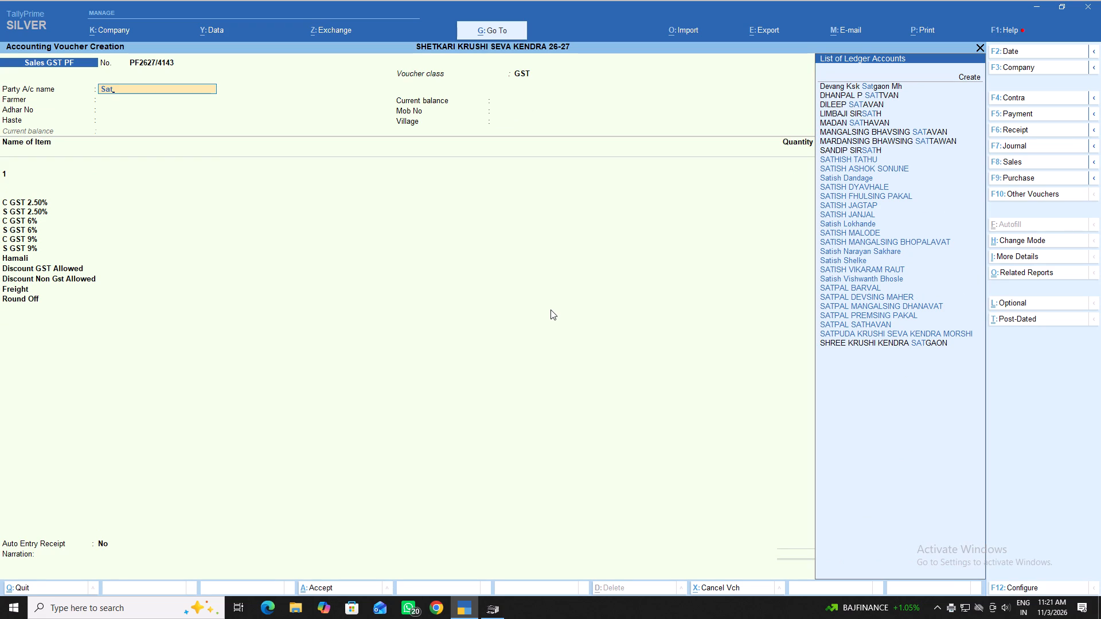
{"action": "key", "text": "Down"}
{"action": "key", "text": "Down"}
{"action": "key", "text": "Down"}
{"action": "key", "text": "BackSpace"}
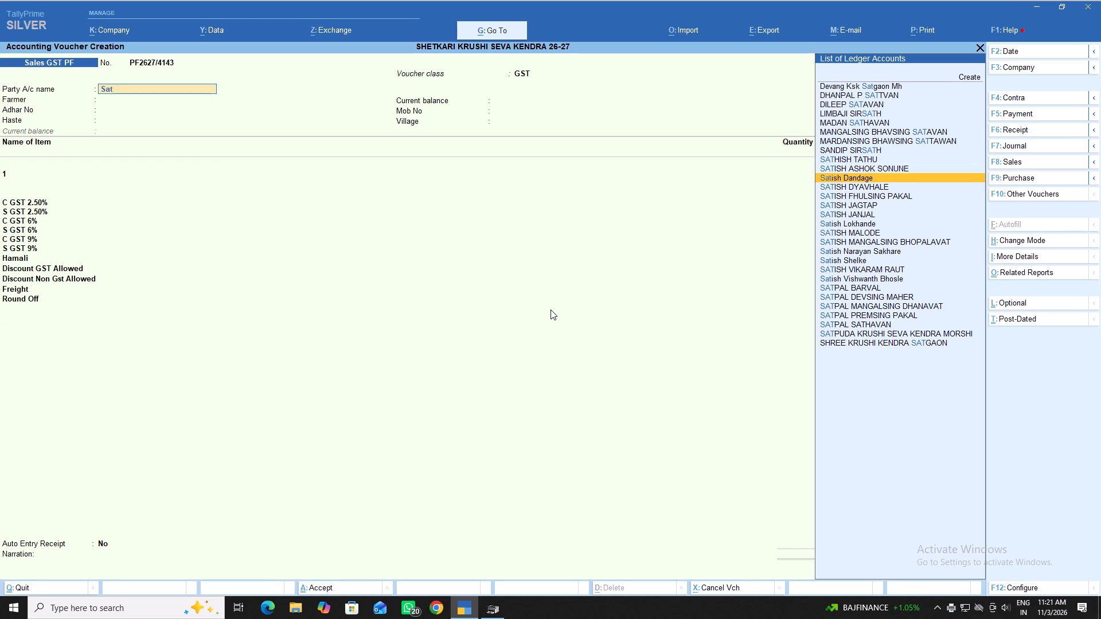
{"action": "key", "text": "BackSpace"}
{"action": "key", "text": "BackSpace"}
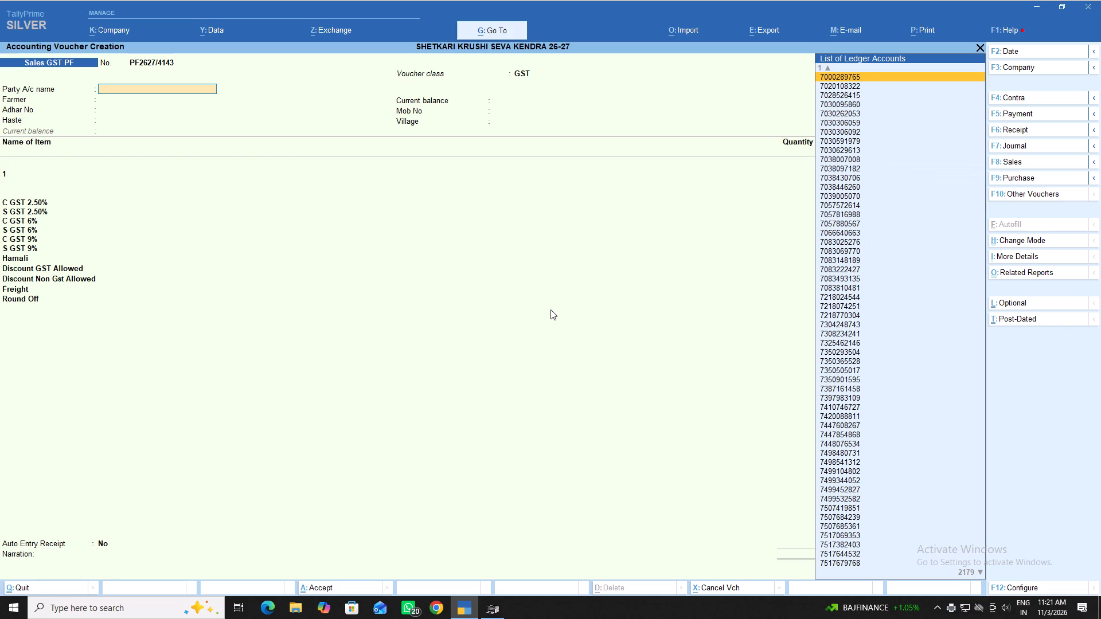
Find the ledgers matching Dhad, choose SADGURU AGRO DHAD as the party, and keep the remaining party details as filled.
{"action": "type", "text": "dhad"}
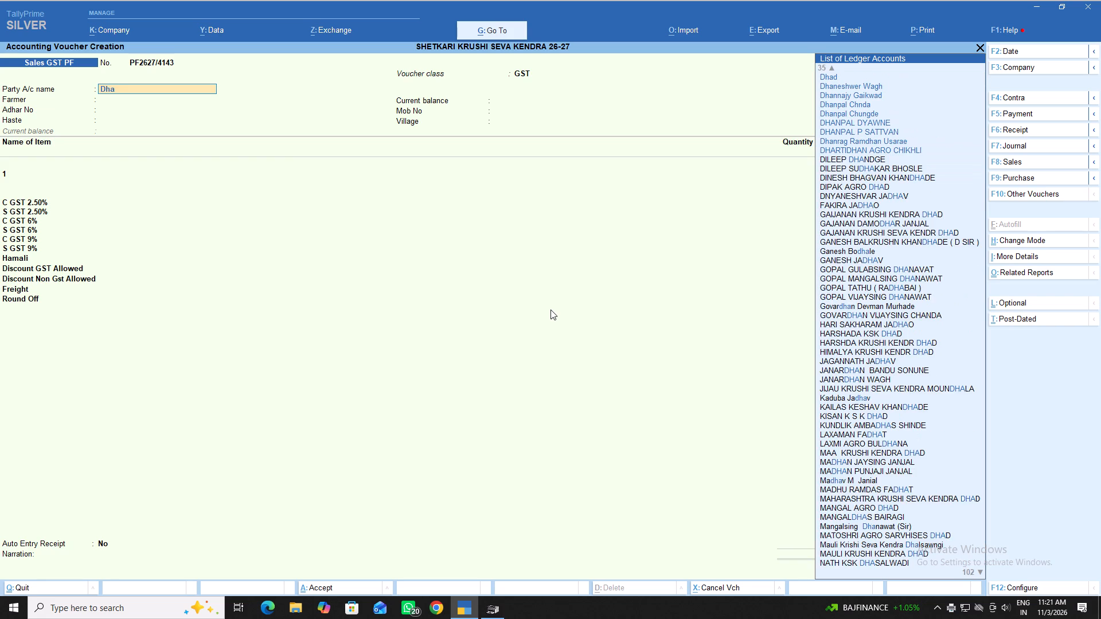
{"action": "key", "text": "Down"}
{"action": "key", "text": "Down"}
{"action": "key", "text": "Down"}
{"action": "key", "text": "Down"}
{"action": "key", "text": "Down"}
{"action": "key", "text": "Down"}
{"action": "key", "text": "Down"}
{"action": "key", "text": "Down"}
{"action": "key", "text": "Down"}
{"action": "key", "text": "Down"}
{"action": "key", "text": "Down"}
{"action": "key", "text": "Down"}
{"action": "key", "text": "Down"}
{"action": "key", "text": "Down"}
{"action": "key", "text": "Down"}
{"action": "key", "text": "Down"}
{"action": "key", "text": "Down"}
{"action": "key", "text": "Down"}
{"action": "key", "text": "Down"}
{"action": "key", "text": "Down"}
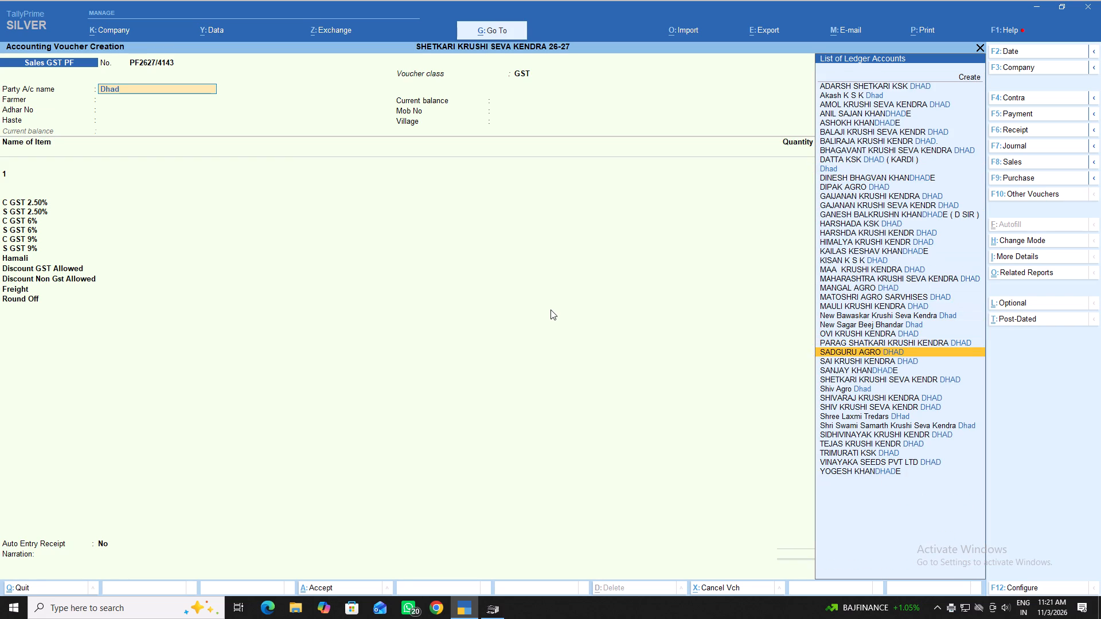
{"action": "key", "text": "Down"}
{"action": "key", "text": "Down"}
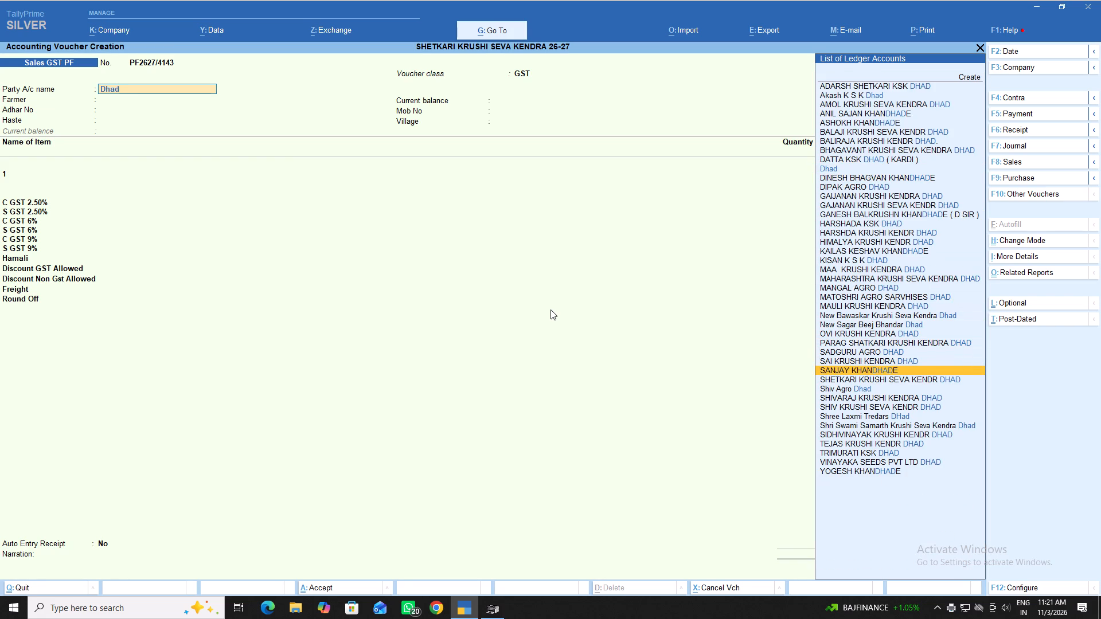
{"action": "key", "text": "Up"}
{"action": "key", "text": "Up"}
{"action": "key", "text": "Up"}
{"action": "key", "text": "Up"}
{"action": "key", "text": "Up"}
{"action": "key", "text": "Up"}
{"action": "key", "text": "Up"}
{"action": "key", "text": "Down"}
{"action": "key", "text": "Down"}
{"action": "key", "text": "Down"}
{"action": "key", "text": "Down"}
{"action": "key", "text": "Down"}
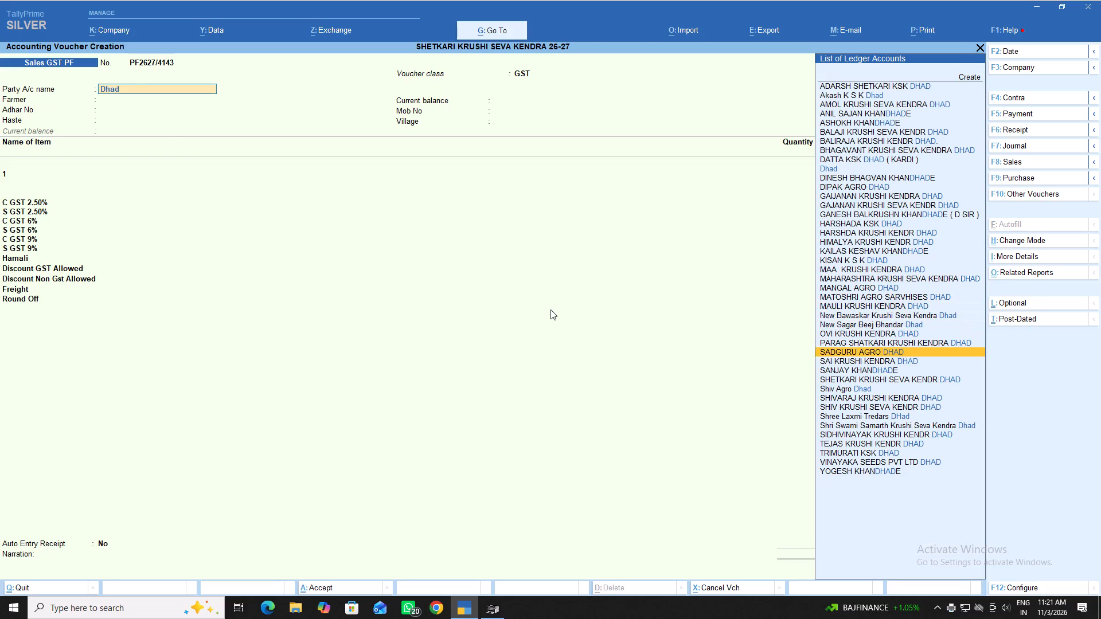
{"action": "key", "text": "Return"}
{"action": "key", "text": "Return"}
{"action": "key", "text": "Return"}
{"action": "key", "text": "Return"}
{"action": "key", "text": "Return"}
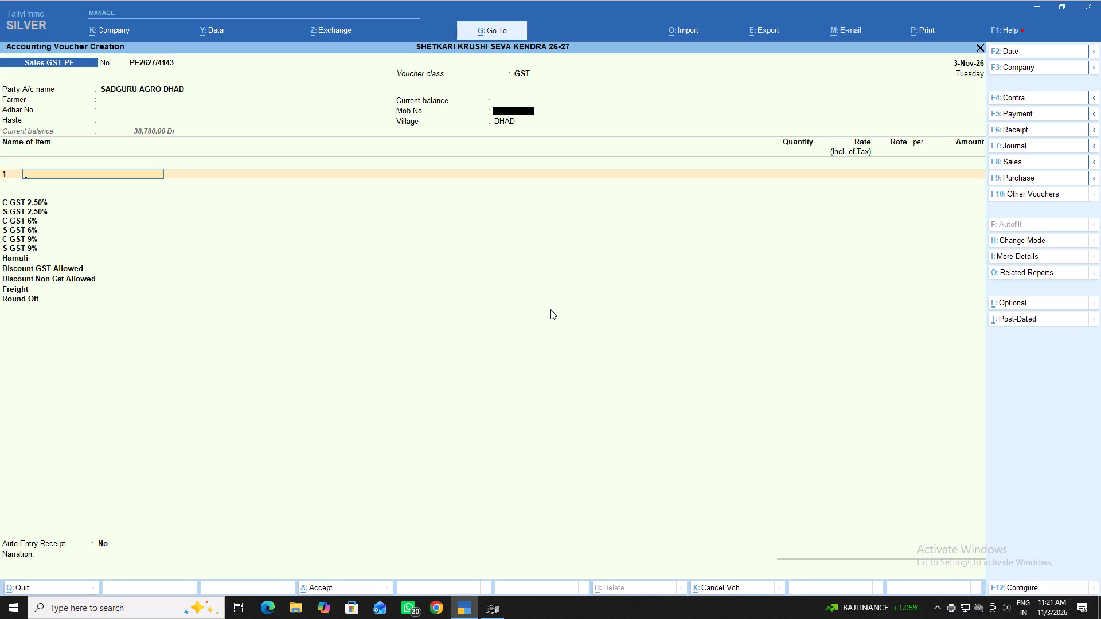
Add FIGHTER 500 ML as the first item and allocate it from batch Ftr2615.
{"action": "type", "text": "fit"}
{"action": "key", "text": "BackSpace"}
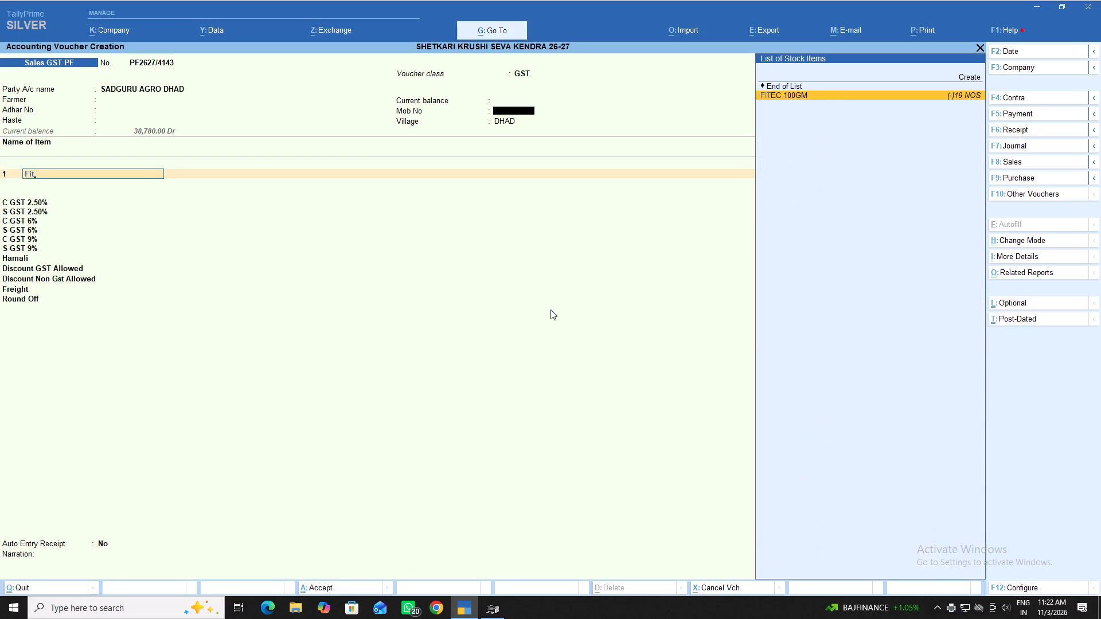
{"action": "key", "text": "Down"}
{"action": "key", "text": "Down"}
{"action": "key", "text": "Down"}
{"action": "key", "text": "Down"}
{"action": "key", "text": "Down"}
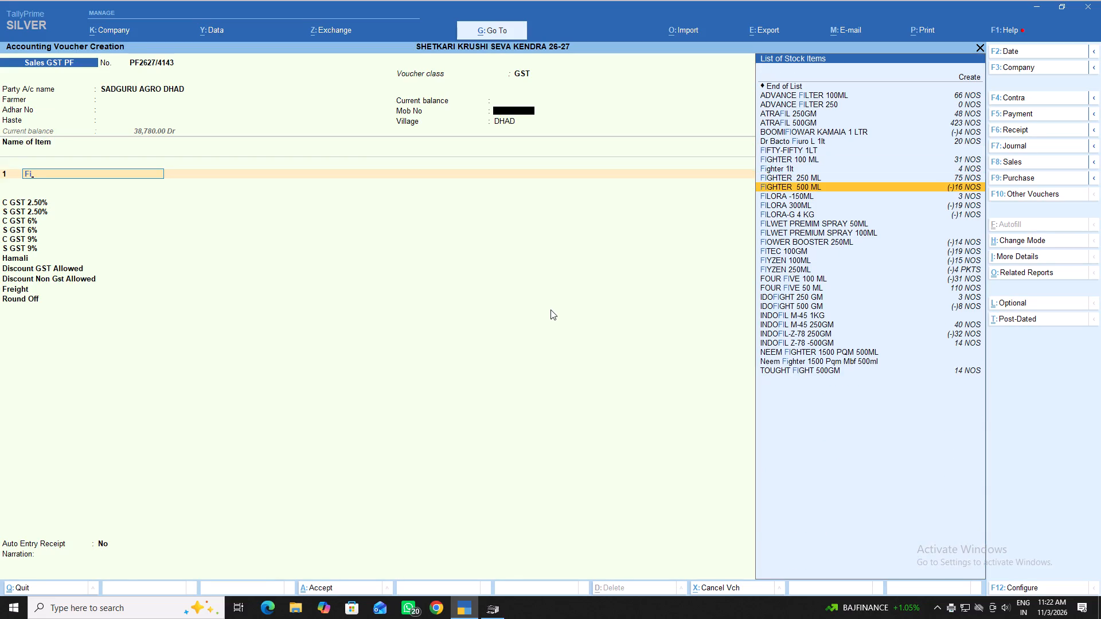
{"action": "key", "text": "Return"}
{"action": "key", "text": "Down"}
{"action": "key", "text": "Down"}
{"action": "key", "text": "Return"}
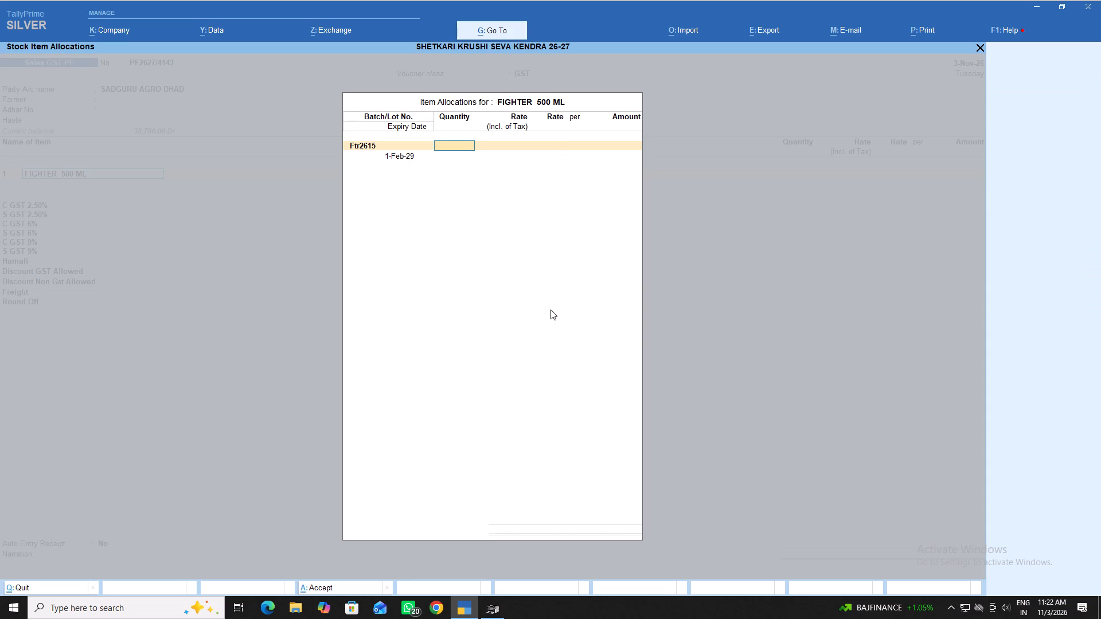
Enter a quantity of 24 NOS at a tax-inclusive rate of 1650 for FIGHTER 500 ML and accept the allocation.
{"action": "key", "text": "2"}
{"action": "key", "text": "4"}
{"action": "key", "text": "Return"}
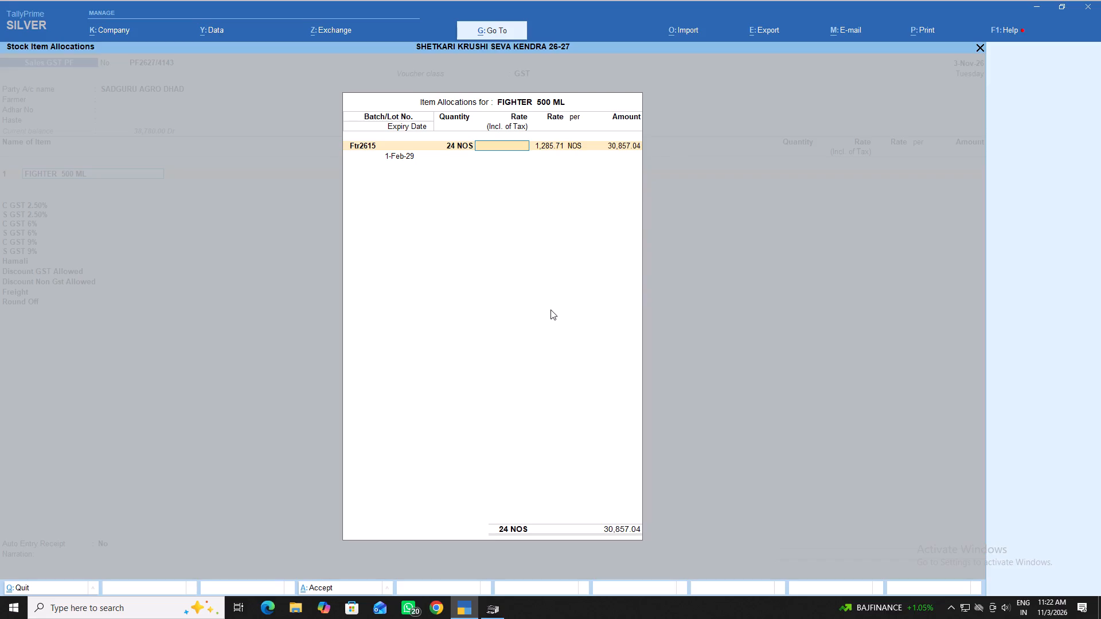
{"action": "type", "text": "1650"}
{"action": "key", "text": "Return"}
{"action": "key", "text": "Return"}
{"action": "key", "text": "Return"}
{"action": "key", "text": "Return"}
{"action": "key", "text": "Return"}
{"action": "key", "text": "Return"}
{"action": "key", "text": "Return"}
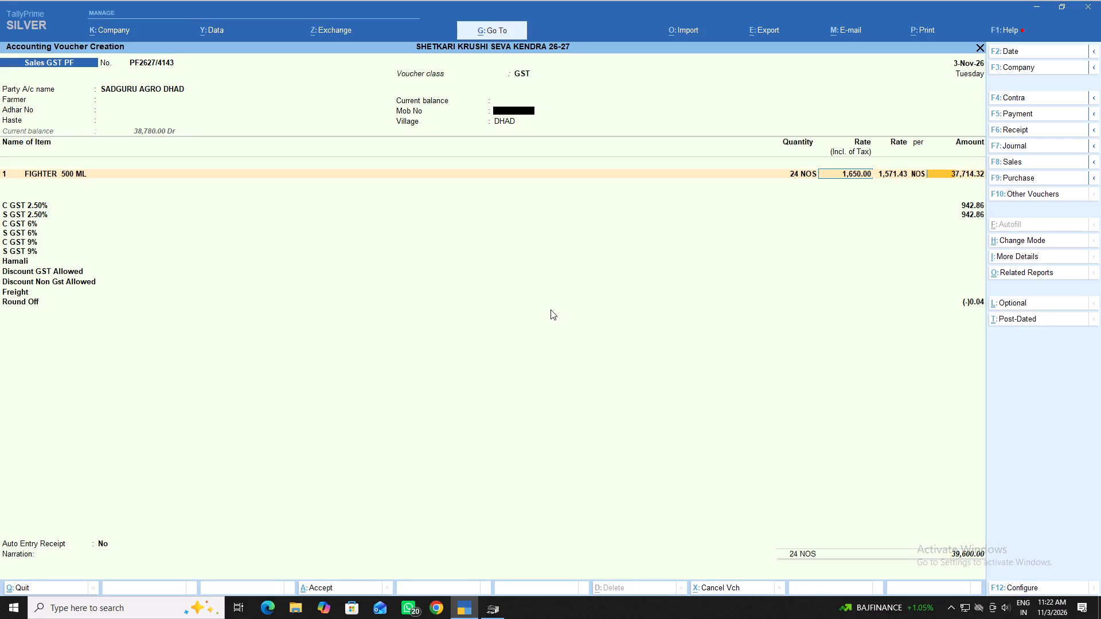
{"action": "key", "text": "Return"}
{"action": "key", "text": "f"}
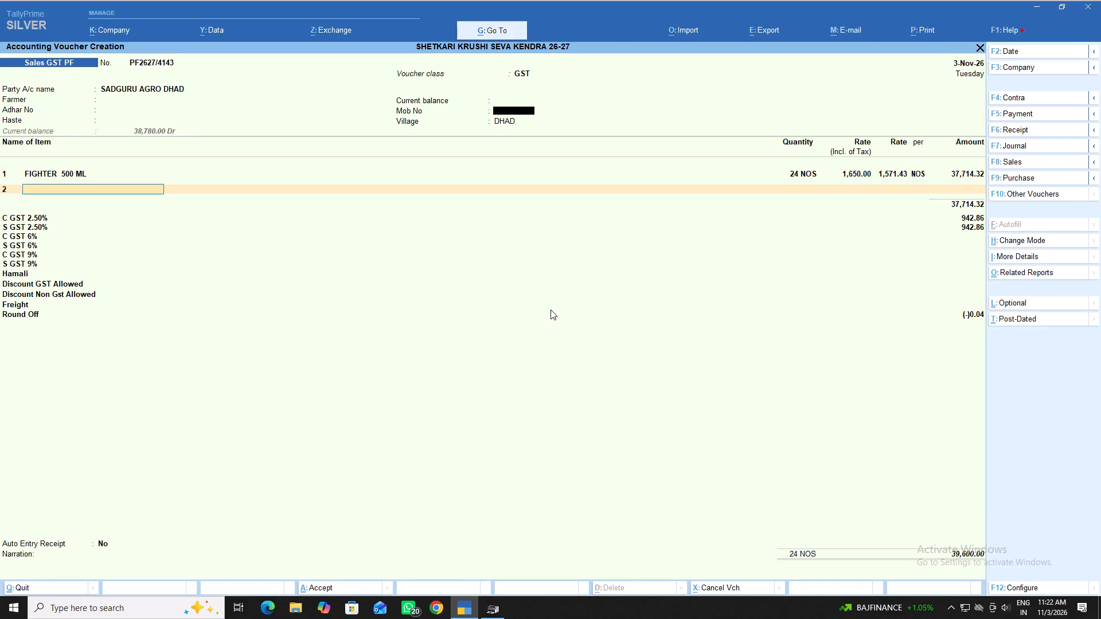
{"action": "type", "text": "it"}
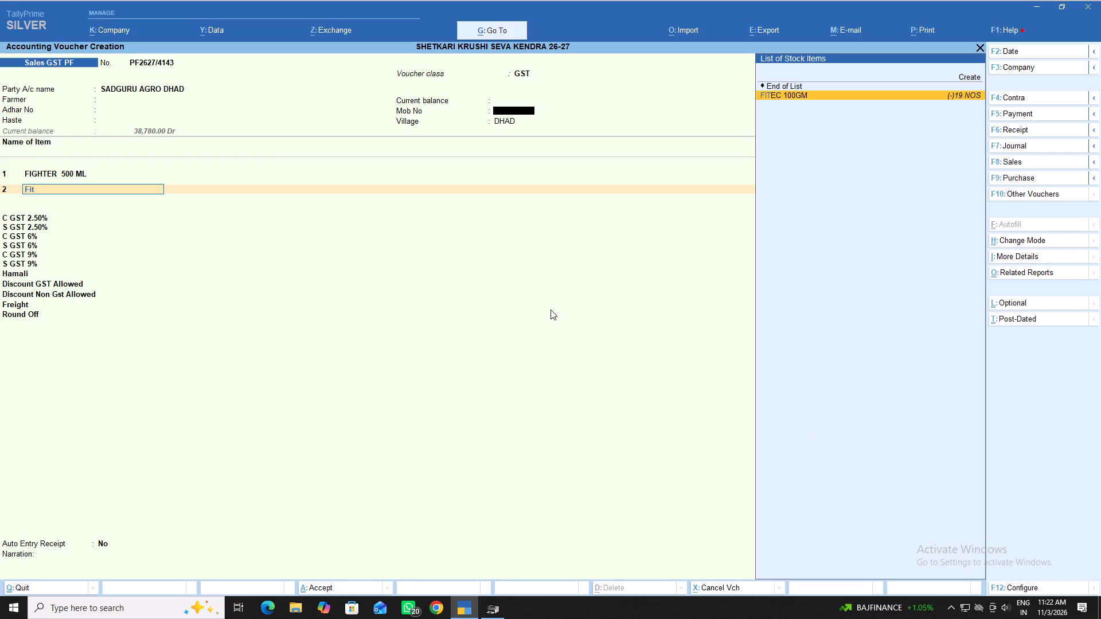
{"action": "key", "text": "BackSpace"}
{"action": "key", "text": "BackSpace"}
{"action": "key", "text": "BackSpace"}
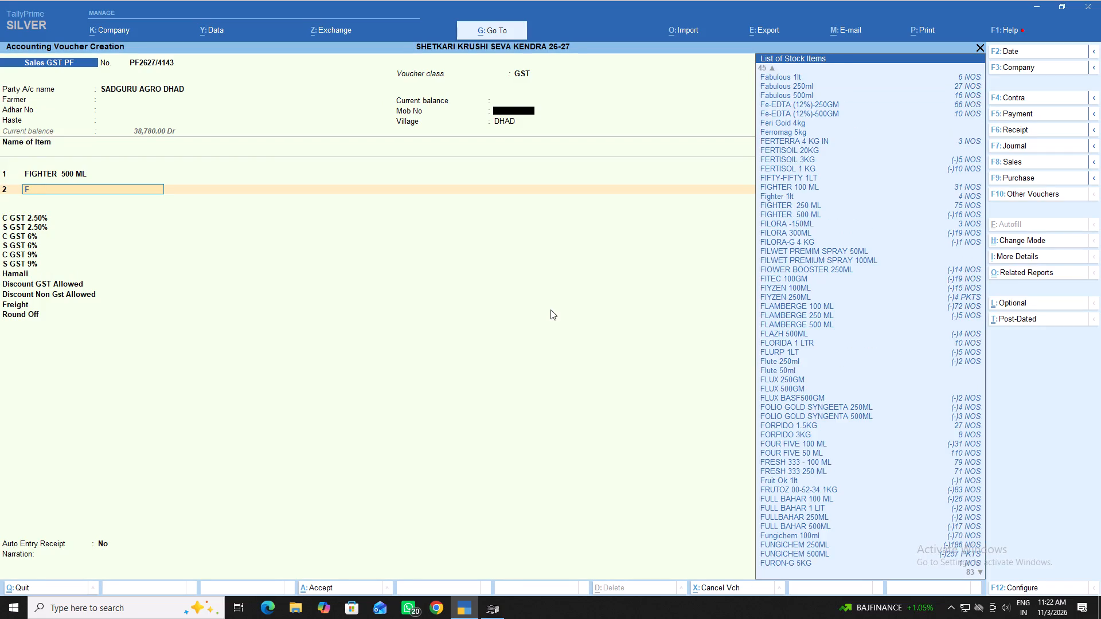
Return to the first item line and look through the stock items matching "fi" for a different item.
{"action": "key", "text": "BackSpace"}
{"action": "key", "text": "BackSpace"}
{"action": "key", "text": "BackSpace"}
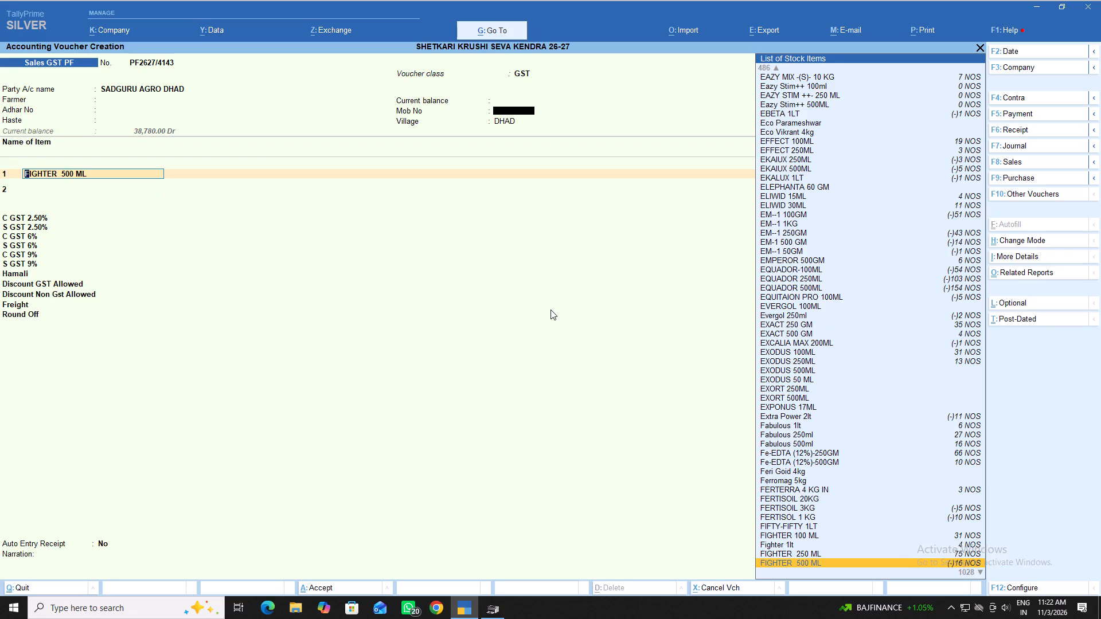
{"action": "type", "text": "fit"}
{"action": "key", "text": "BackSpace"}
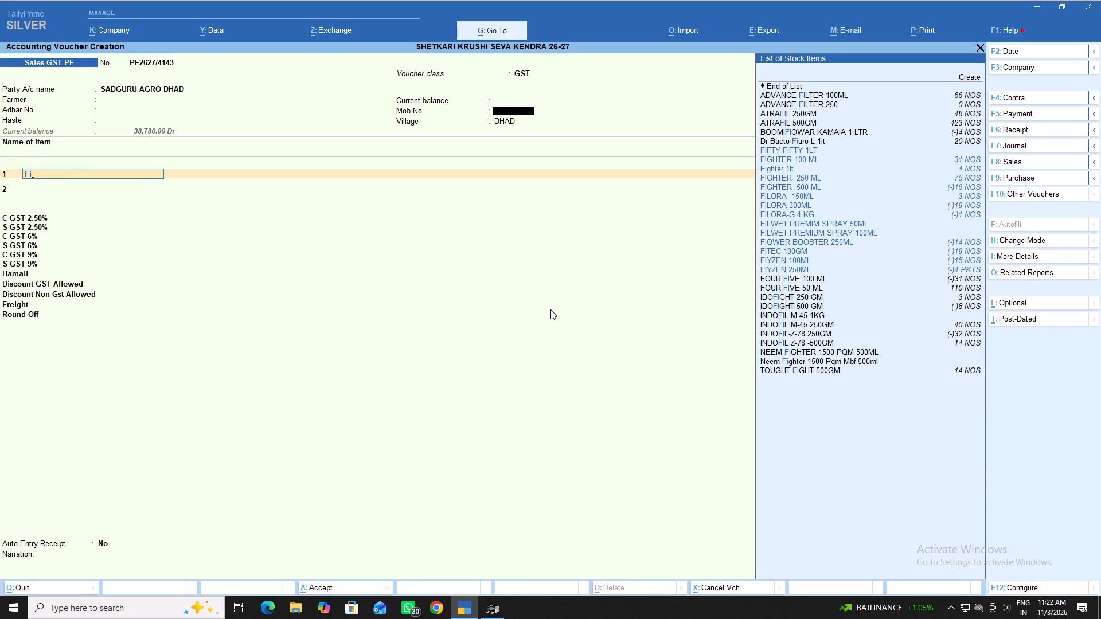
{"action": "key", "text": "Down"}
{"action": "key", "text": "Down"}
{"action": "key", "text": "Down"}
{"action": "key", "text": "Down"}
{"action": "key", "text": "Down"}
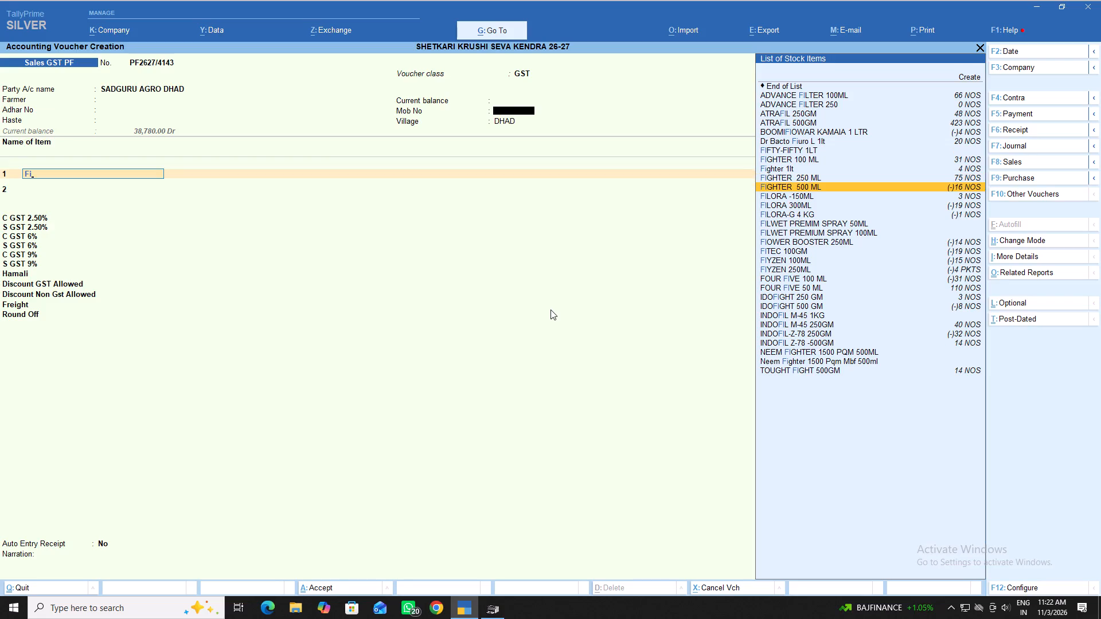
{"action": "key", "text": "Down"}
{"action": "key", "text": "Down"}
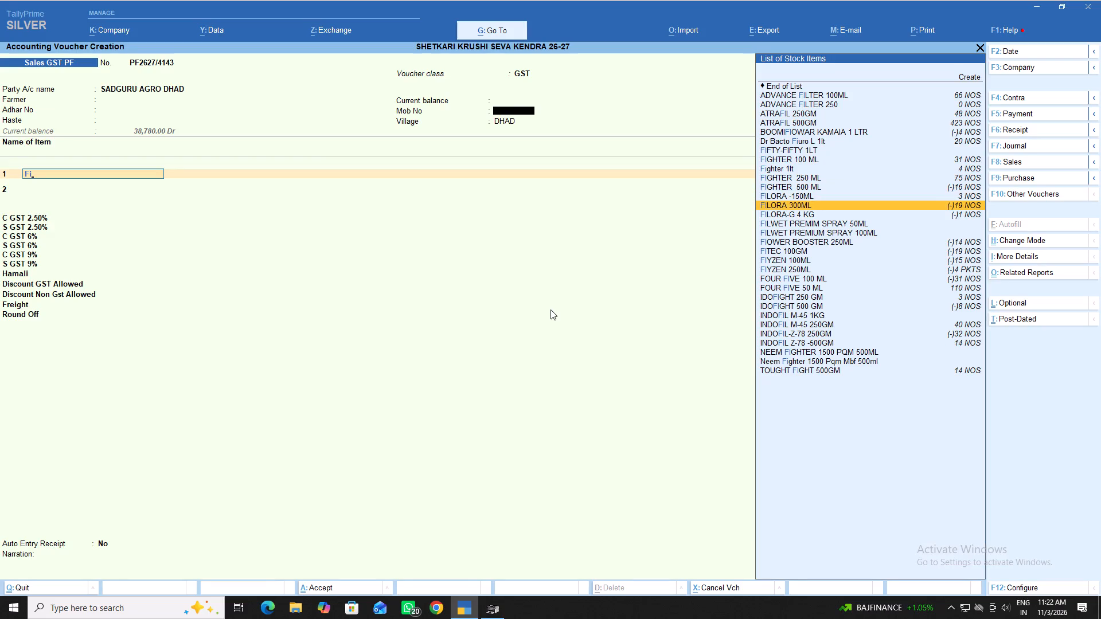
Search the stock items for "mo" on the first item line and look through the matching products.
{"action": "key", "text": "BackSpace"}
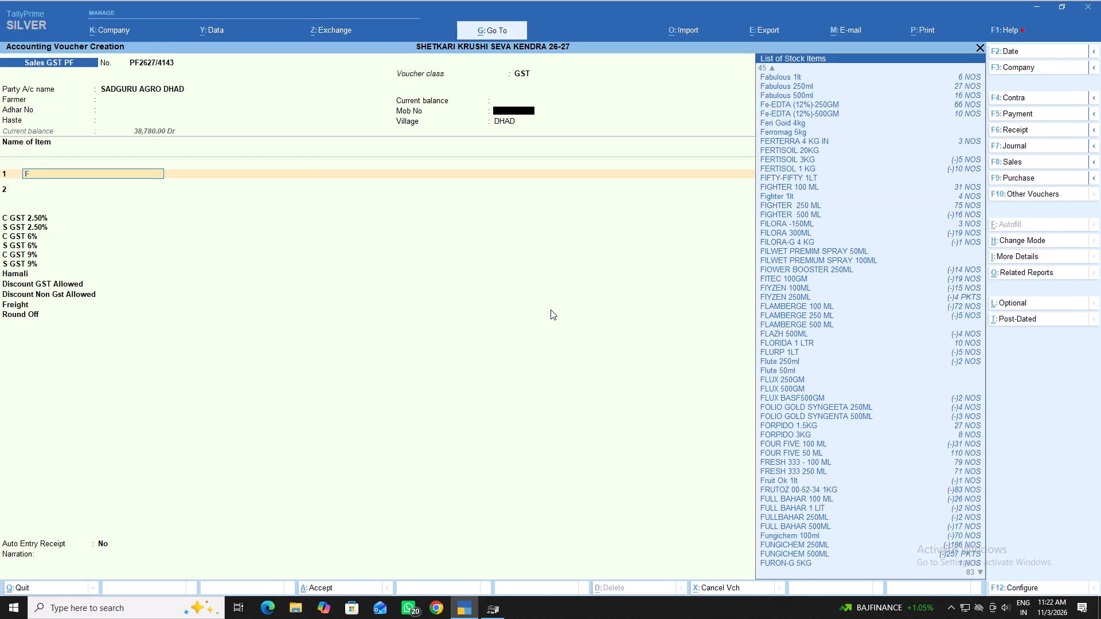
{"action": "key", "text": "BackSpace"}
{"action": "type", "text": "mro"}
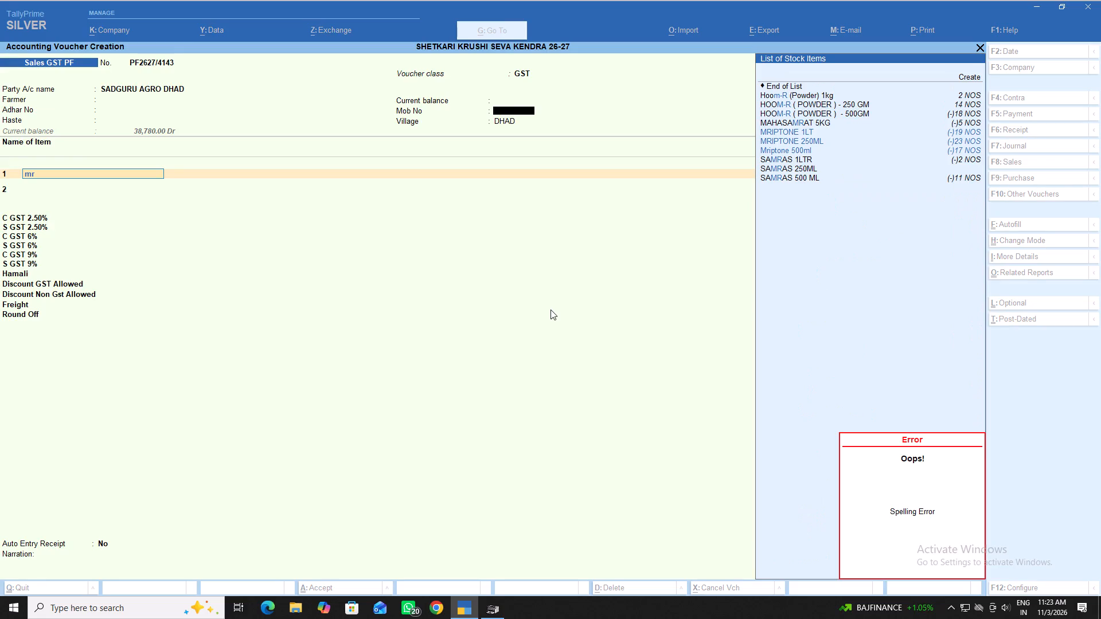
{"action": "key", "text": "BackSpace"}
{"action": "key", "text": "BackSpace"}
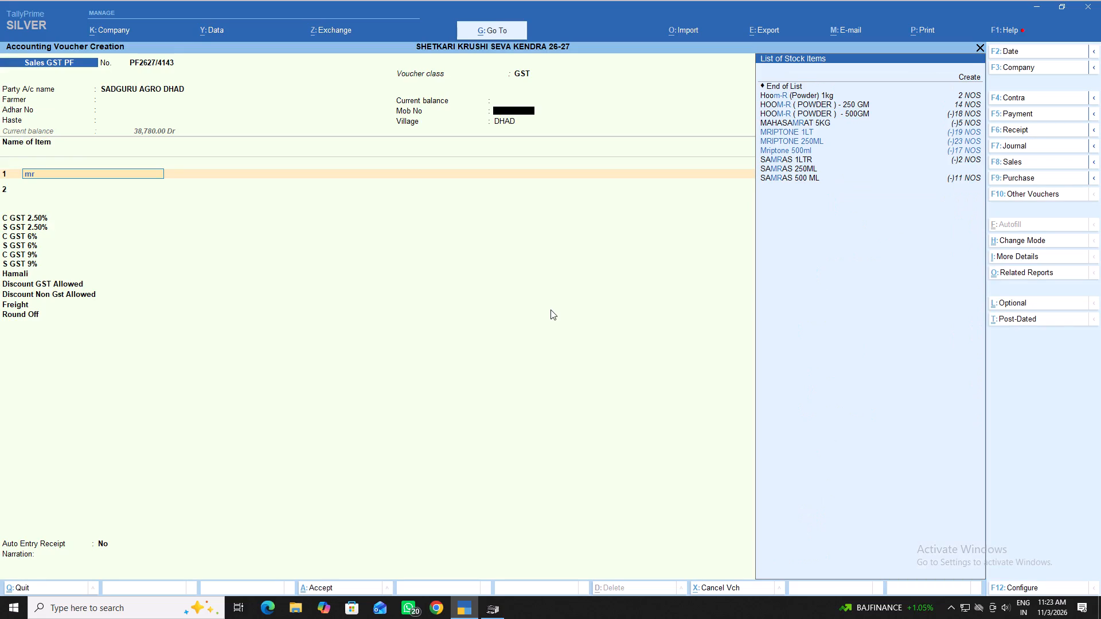
{"action": "key", "text": "o"}
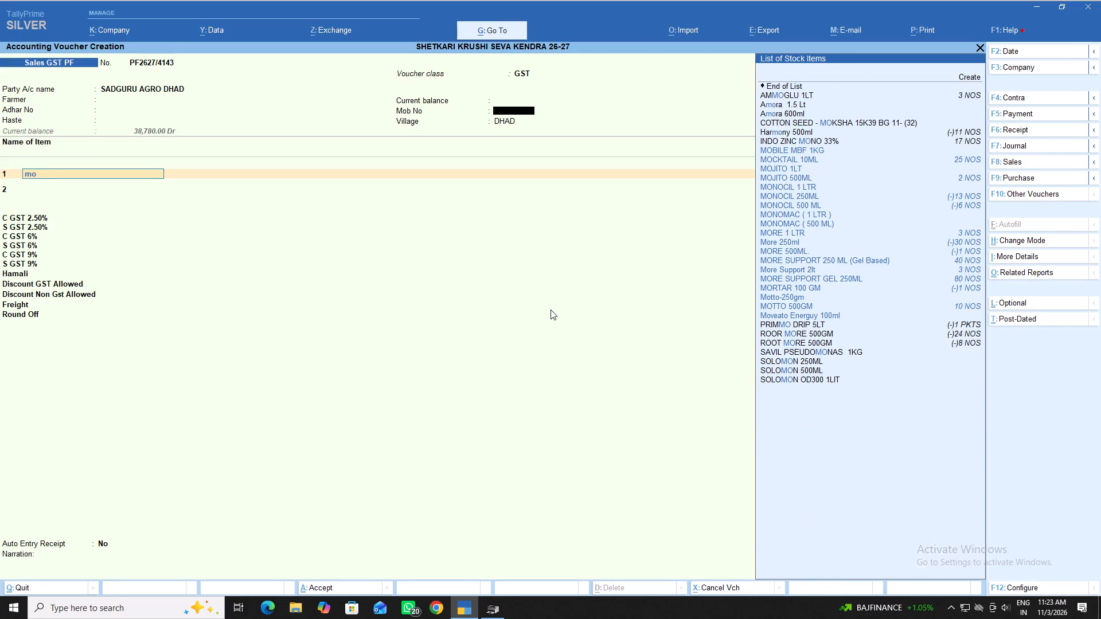
{"action": "key", "text": "Down"}
{"action": "key", "text": "Down"}
{"action": "key", "text": "Down"}
{"action": "key", "text": "Down"}
{"action": "key", "text": "Down"}
{"action": "key", "text": "Down"}
{"action": "key", "text": "Down"}
{"action": "key", "text": "Down"}
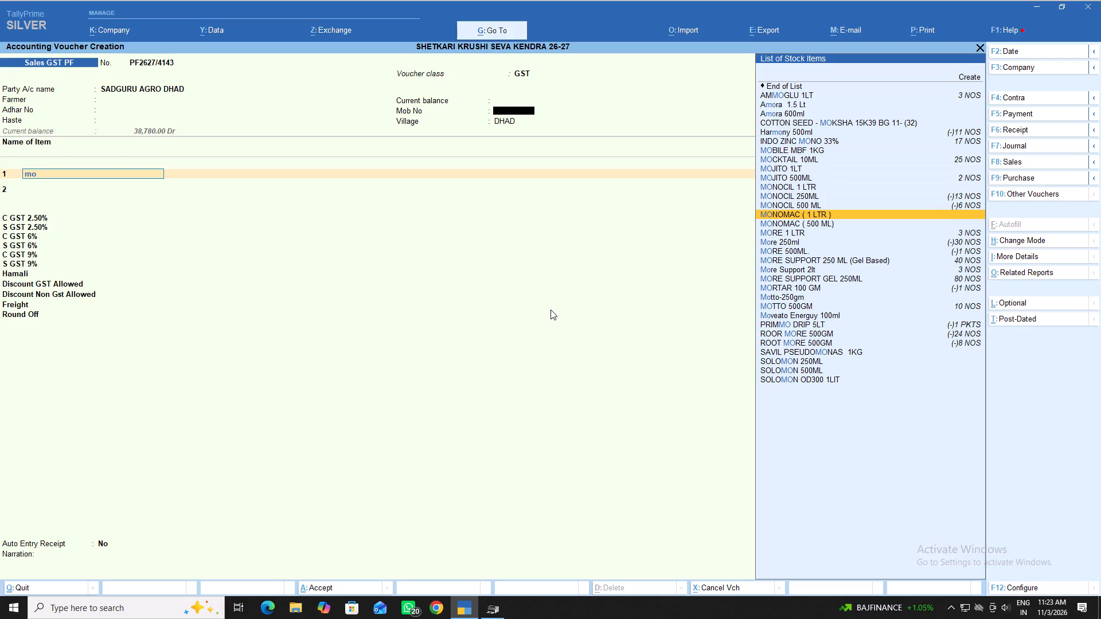
{"action": "key", "text": "Down"}
{"action": "key", "text": "Down"}
{"action": "key", "text": "Down"}
{"action": "key", "text": "Down"}
{"action": "key", "text": "Down"}
{"action": "key", "text": "Down"}
{"action": "key", "text": "Down"}
{"action": "key", "text": "Down"}
{"action": "key", "text": "Down"}
{"action": "key", "text": "Down"}
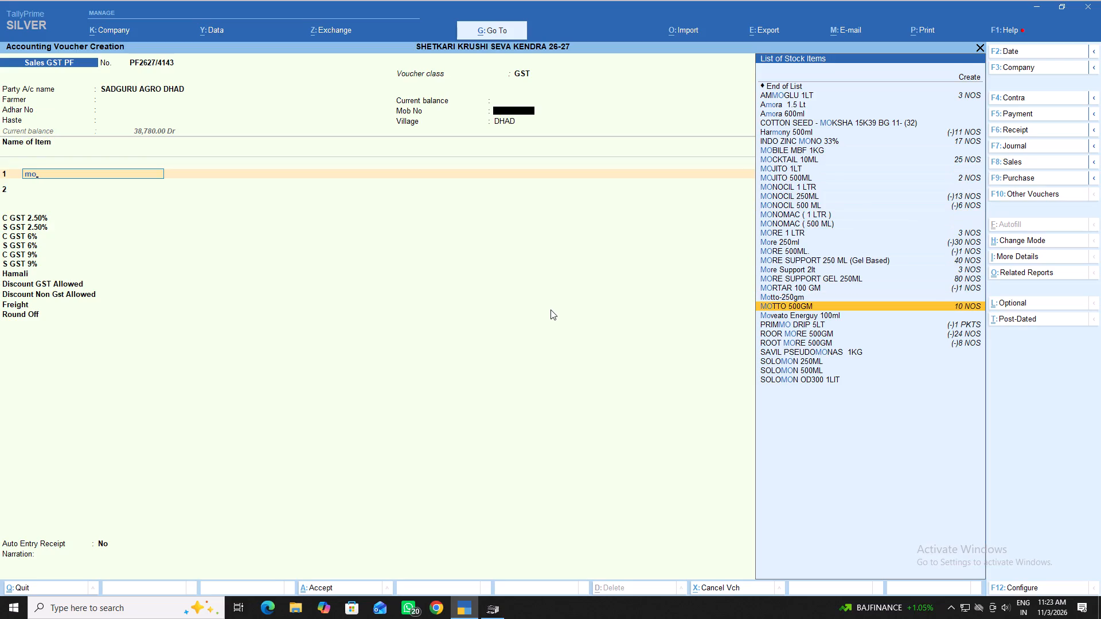
{"action": "key", "text": "Up"}
{"action": "key", "text": "Up"}
{"action": "key", "text": "Up"}
{"action": "key", "text": "Up"}
{"action": "key", "text": "Up"}
{"action": "key", "text": "Up"}
{"action": "key", "text": "Up"}
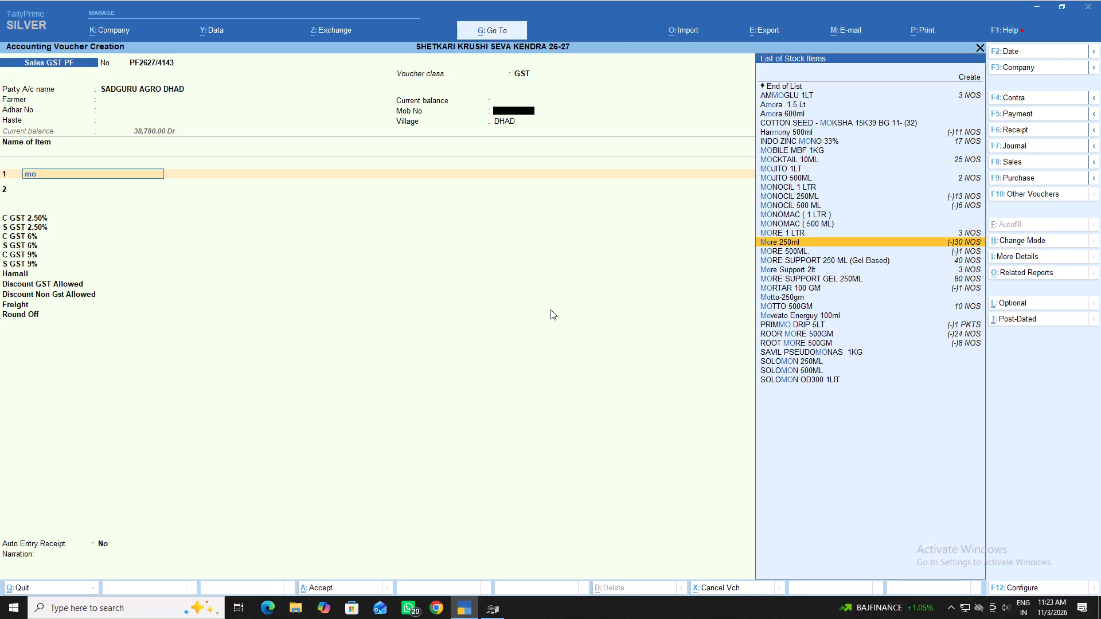
Search the stock items for "fi" on the first item line and look through the FIGHTER pack sizes.
{"action": "key", "text": "BackSpace"}
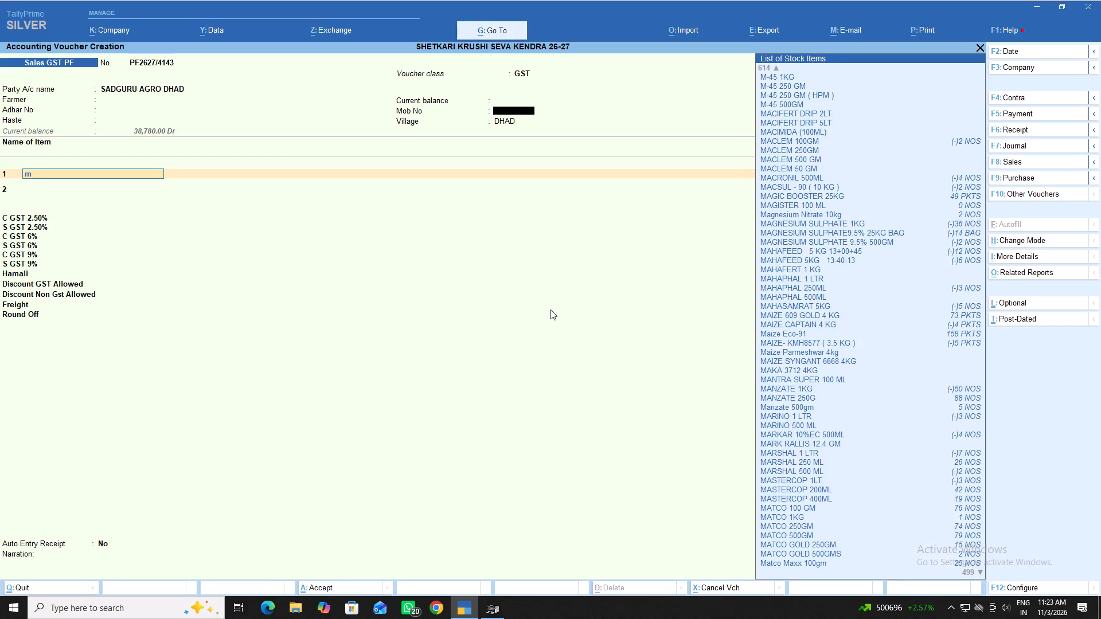
{"action": "key", "text": "BackSpace"}
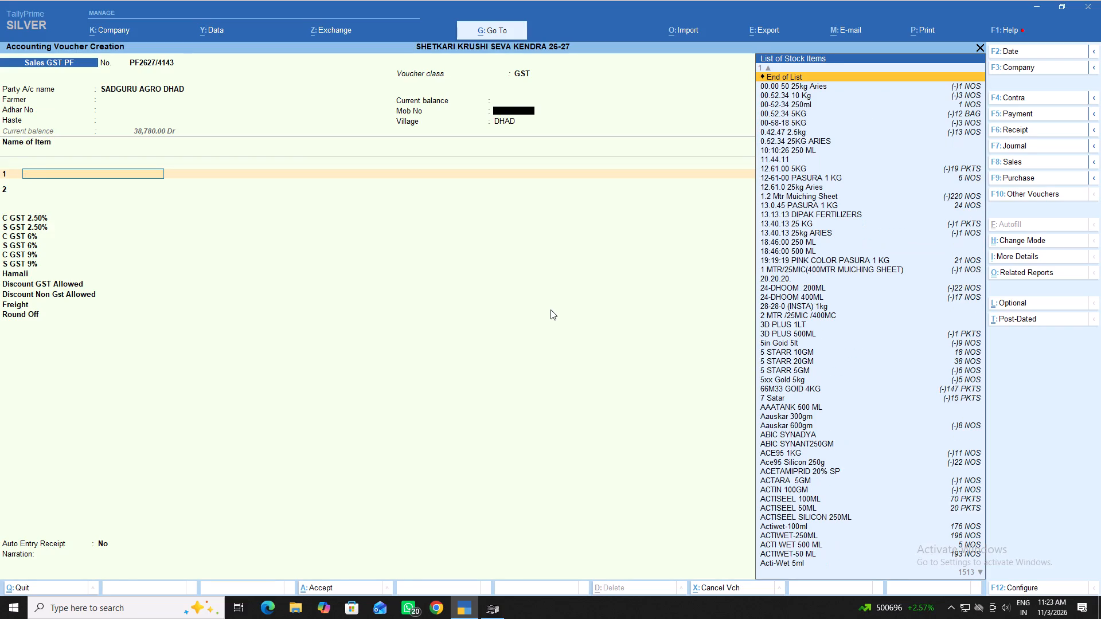
{"action": "type", "text": "fi"}
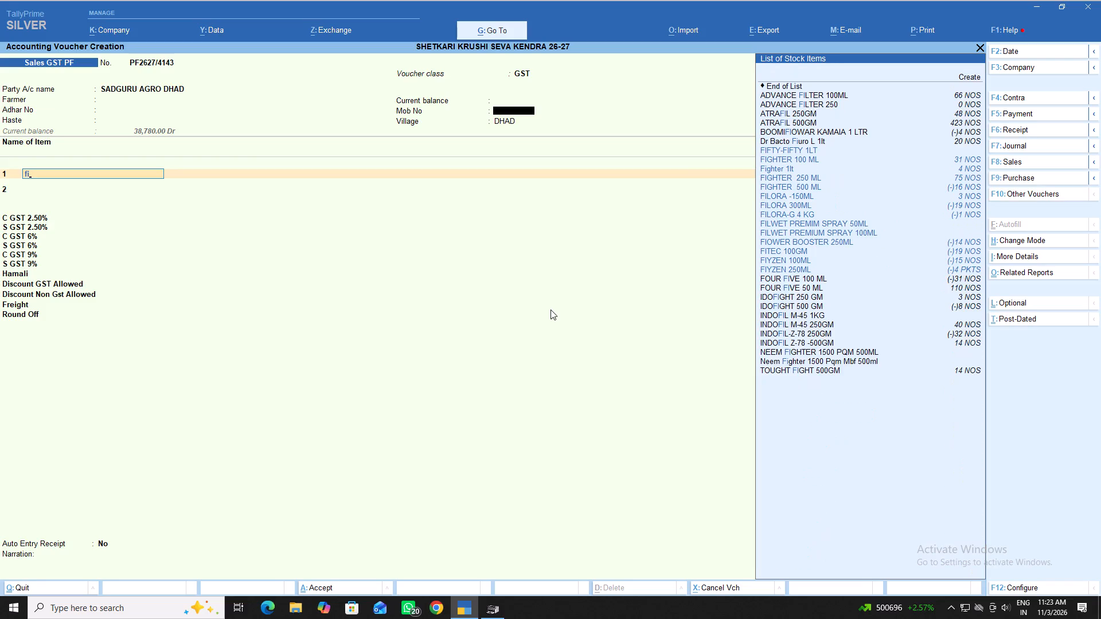
{"action": "key", "text": "Down"}
{"action": "key", "text": "Down"}
{"action": "key", "text": "Down"}
{"action": "key", "text": "Down"}
{"action": "key", "text": "Down"}
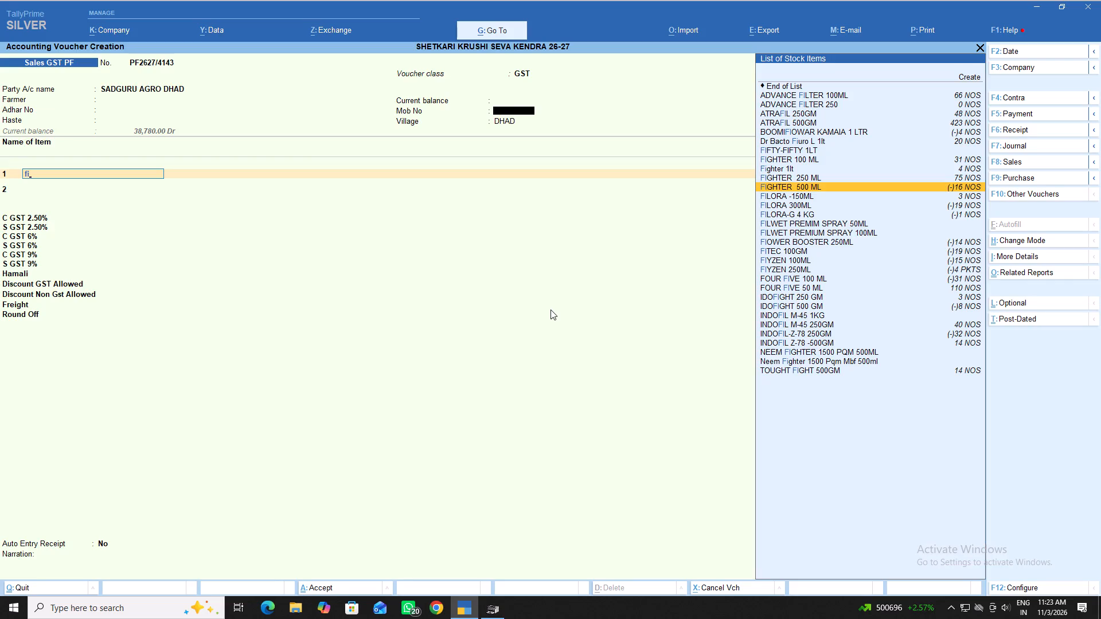
Broaden the first item line's search to "f" and look through the matching stock items.
{"action": "key", "text": "BackSpace"}
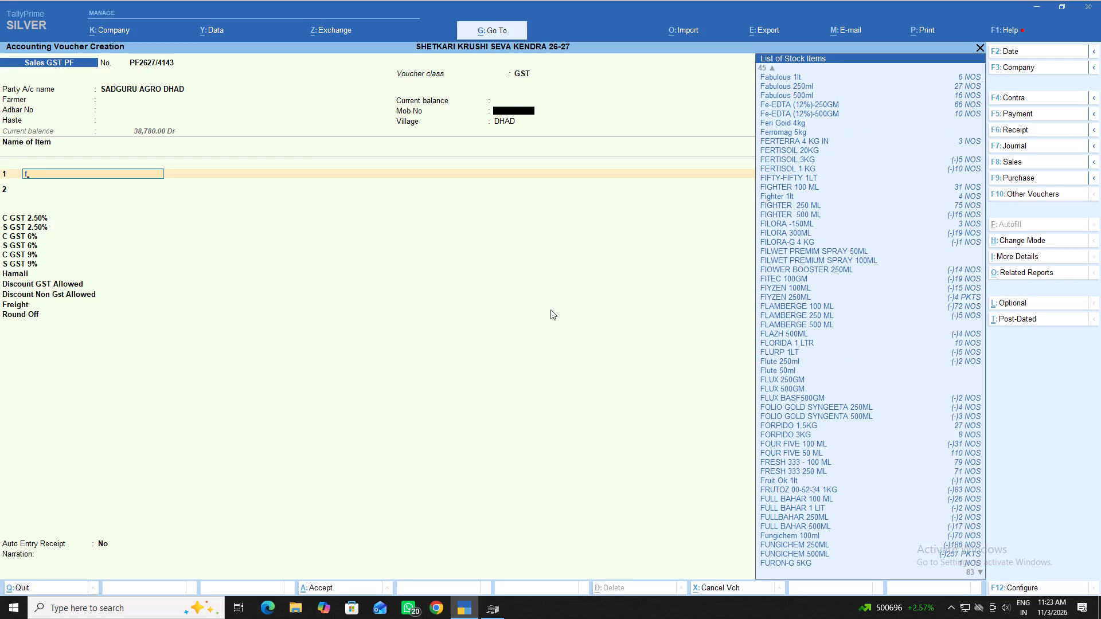
{"action": "key", "text": "Down"}
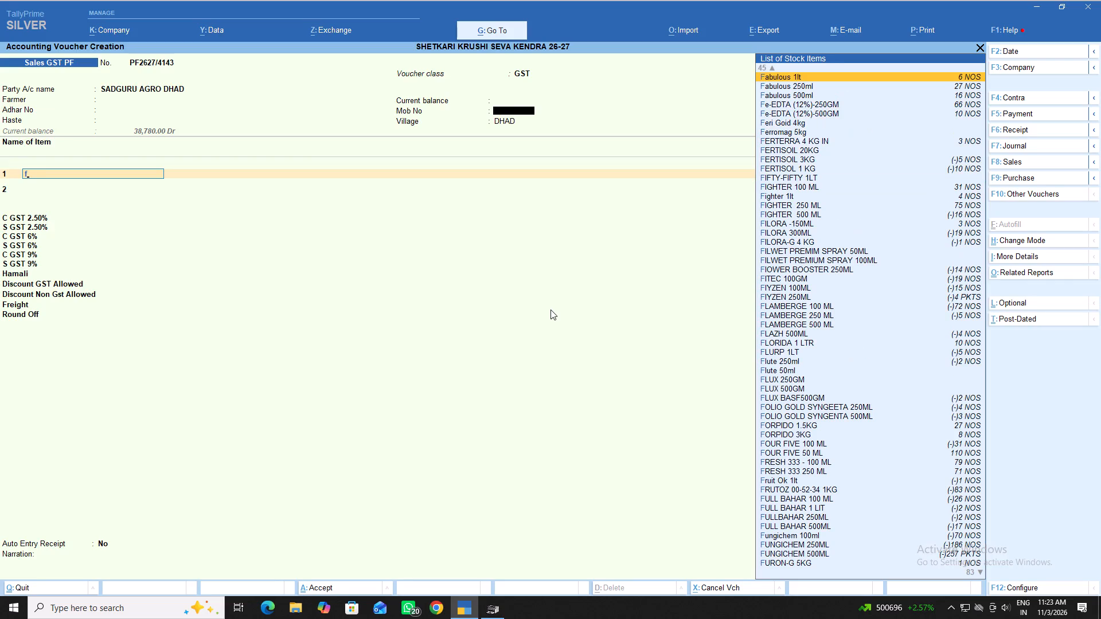
{"action": "key", "text": "Down"}
{"action": "key", "text": "Down"}
{"action": "key", "text": "Down"}
{"action": "key", "text": "Down"}
{"action": "key", "text": "Down"}
{"action": "key", "text": "Down"}
{"action": "key", "text": "Down"}
{"action": "key", "text": "Down"}
{"action": "key", "text": "Down"}
{"action": "key", "text": "Down"}
{"action": "key", "text": "Down"}
{"action": "key", "text": "Down"}
{"action": "key", "text": "Down"}
{"action": "key", "text": "Down"}
{"action": "key", "text": "Down"}
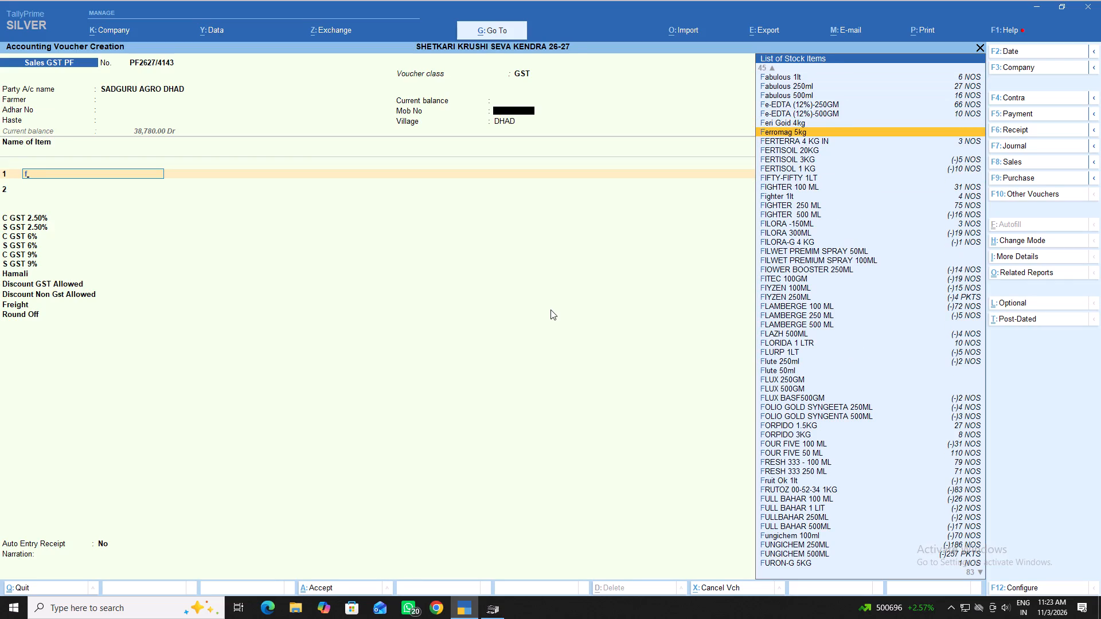
{"action": "key", "text": "Down"}
{"action": "key", "text": "Down"}
{"action": "key", "text": "Down"}
{"action": "key", "text": "Down"}
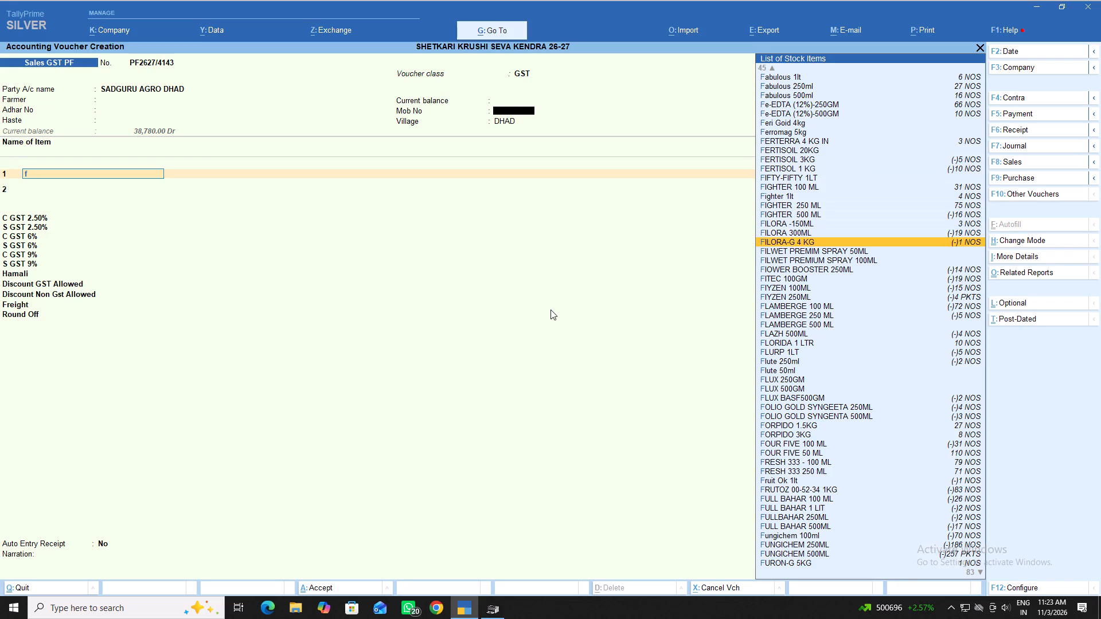
{"action": "key", "text": "Down"}
{"action": "key", "text": "Down"}
{"action": "key", "text": "Down"}
{"action": "key", "text": "Down"}
{"action": "key", "text": "Down"}
{"action": "key", "text": "Down"}
{"action": "key", "text": "Down"}
{"action": "key", "text": "Down"}
{"action": "key", "text": "Down"}
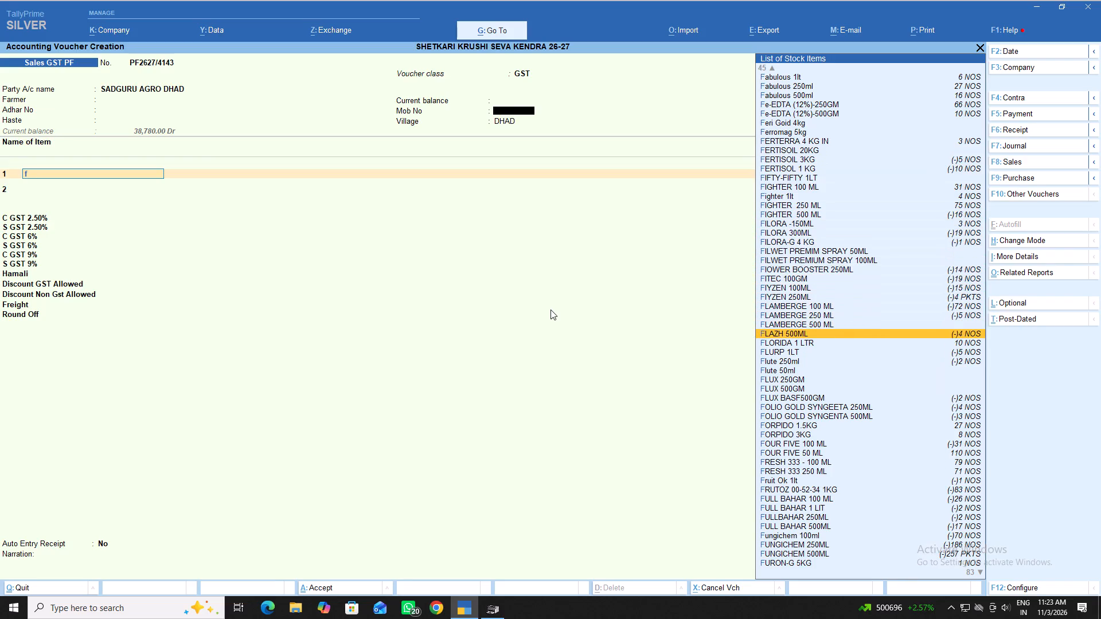
{"action": "key", "text": "Down"}
{"action": "key", "text": "Down"}
{"action": "key", "text": "Down"}
{"action": "key", "text": "Down"}
{"action": "key", "text": "Down"}
{"action": "key", "text": "Down"}
{"action": "key", "text": "Down"}
{"action": "key", "text": "Down"}
{"action": "key", "text": "Down"}
{"action": "key", "text": "Down"}
{"action": "key", "text": "Down"}
{"action": "key", "text": "Down"}
{"action": "key", "text": "Down"}
{"action": "key", "text": "Down"}
{"action": "key", "text": "Down"}
{"action": "key", "text": "Down"}
{"action": "key", "text": "Down"}
{"action": "key", "text": "Down"}
{"action": "key", "text": "Down"}
{"action": "key", "text": "Down"}
{"action": "key", "text": "Down"}
{"action": "key", "text": "Down"}
{"action": "key", "text": "Down"}
{"action": "key", "text": "Down"}
{"action": "key", "text": "Down"}
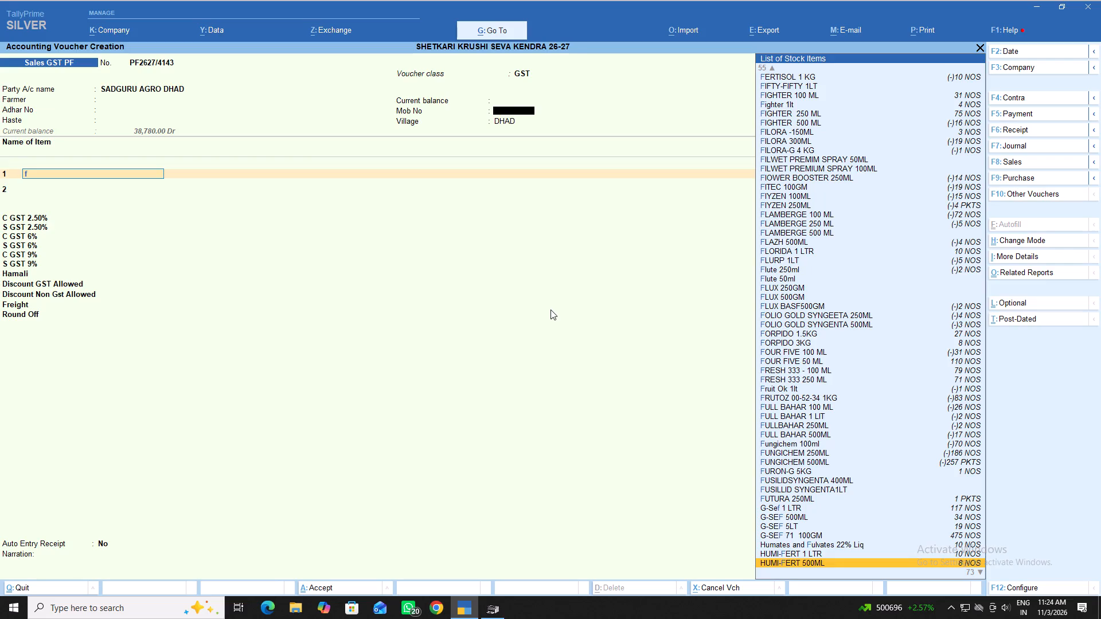
Search the stock items for "more" on the first item line and check the matching products.
{"action": "key", "text": "BackSpace"}
{"action": "key", "text": "BackSpace"}
{"action": "key", "text": "Return"}
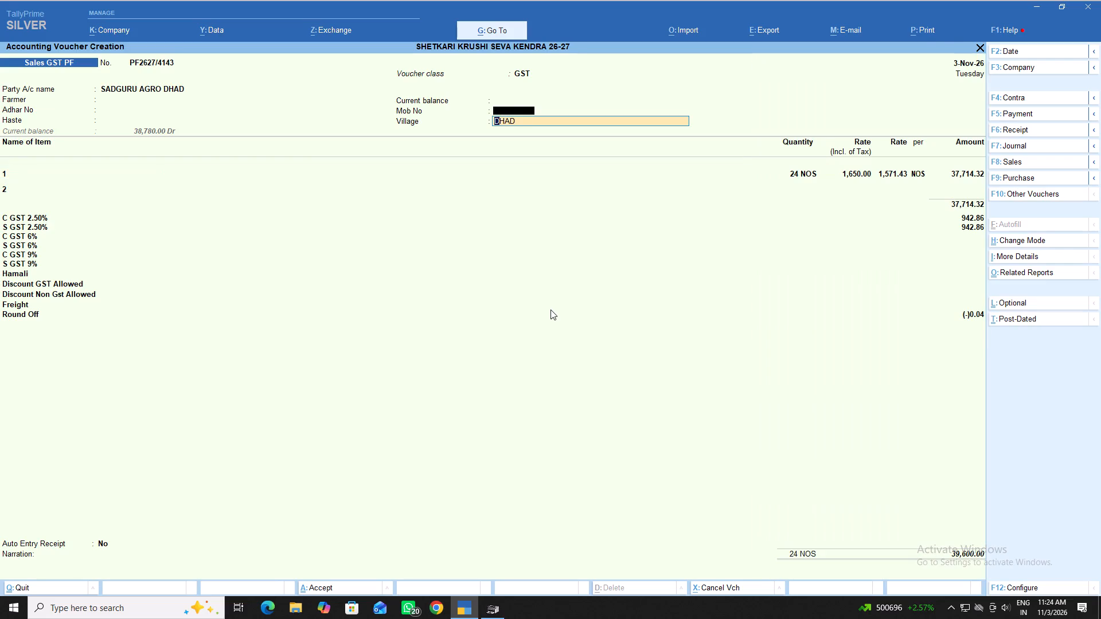
{"action": "type", "text": "more"}
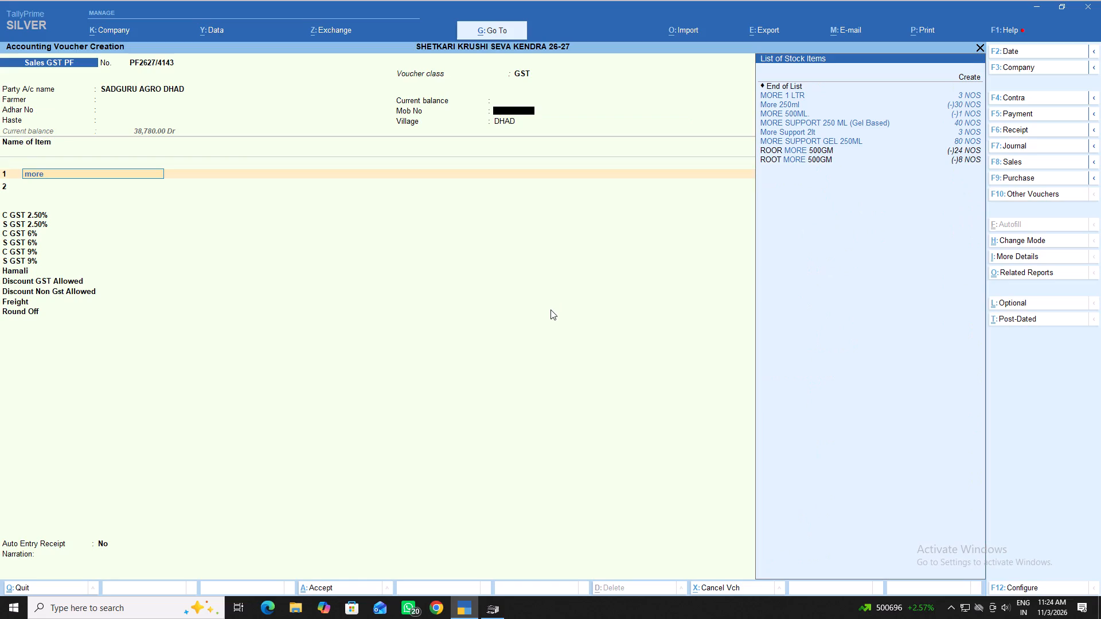
{"action": "key", "text": "Down"}
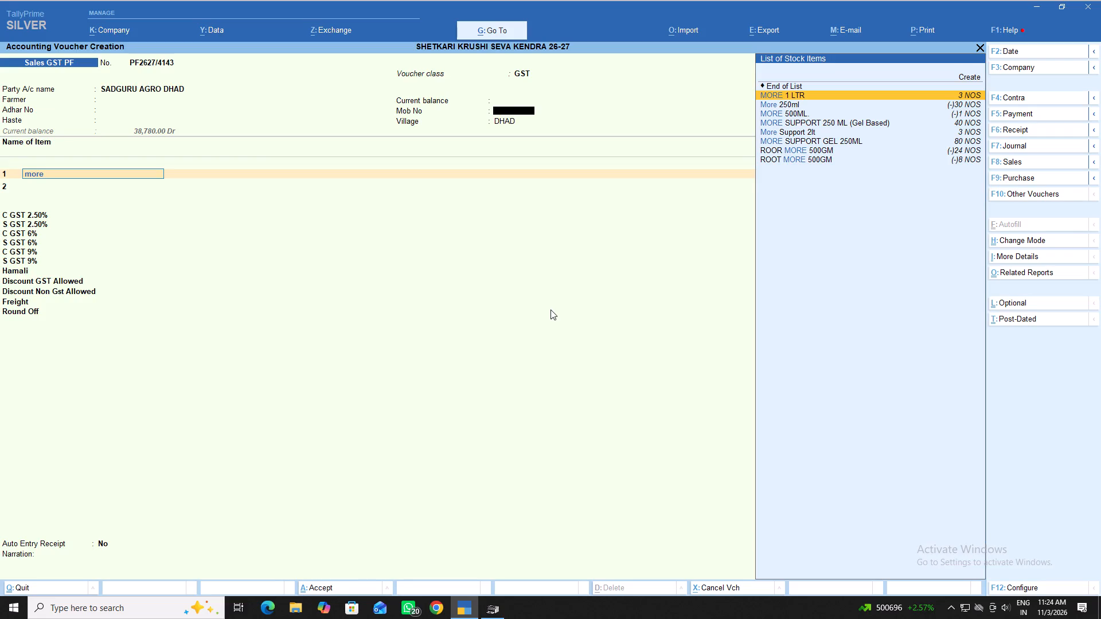
Abandon the unsaved sales voucher for SADGURU AGRO DHAD and return to the Gateway of Tally.
{"action": "key", "text": "Escape"}
{"action": "key", "text": "Escape"}
{"action": "key", "text": "Escape"}
Open the list of stock items for master alteration.
{"action": "key", "text": "Up"}
{"action": "key", "text": "Up"}
{"action": "key", "text": "Up"}
{"action": "key", "text": "Up"}
{"action": "key", "text": "Up"}
{"action": "key", "text": "Up"}
{"action": "key", "text": "Up"}
{"action": "key", "text": "Up"}
{"action": "key", "text": "Up"}
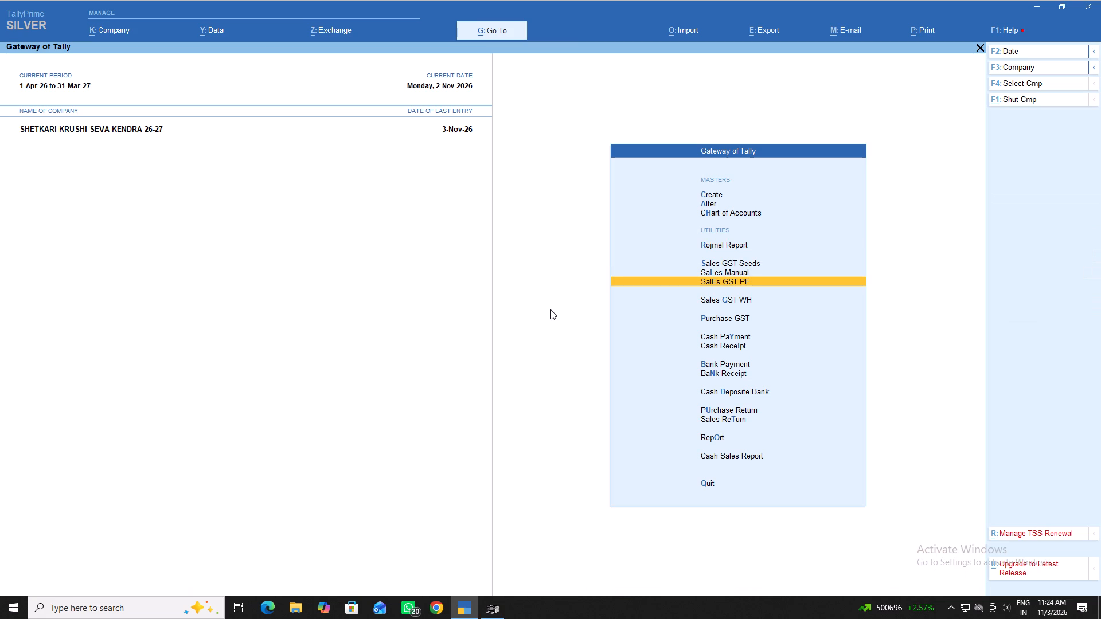
{"action": "key", "text": "Down"}
{"action": "key", "text": "Down"}
{"action": "key", "text": "Down"}
{"action": "key", "text": "Down"}
{"action": "key", "text": "Down"}
{"action": "key", "text": "Down"}
{"action": "key", "text": "Down"}
{"action": "key", "text": "Down"}
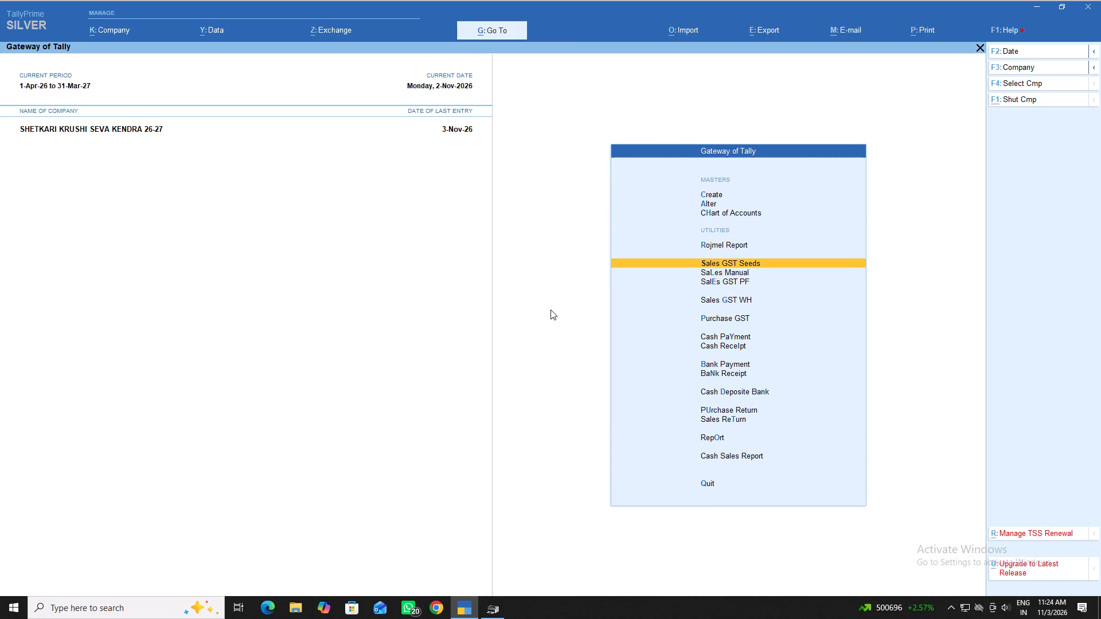
{"action": "key", "text": "Up"}
{"action": "key", "text": "Up"}
{"action": "key", "text": "Up"}
{"action": "key", "text": "Up"}
{"action": "key", "text": "Return"}
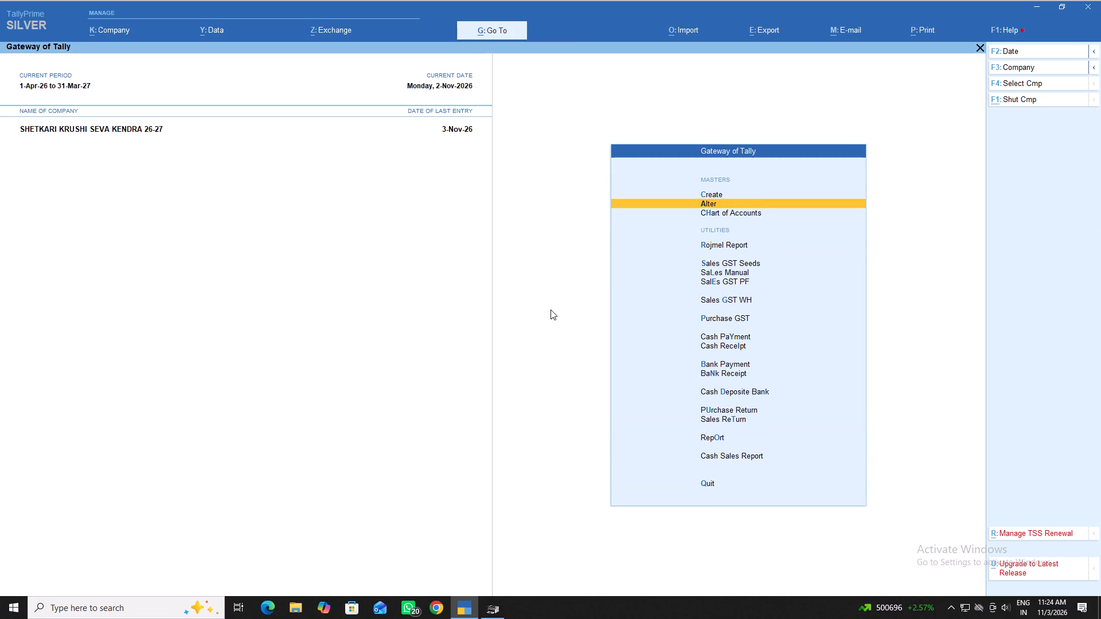
{"action": "key", "text": "Down"}
{"action": "key", "text": "Return"}
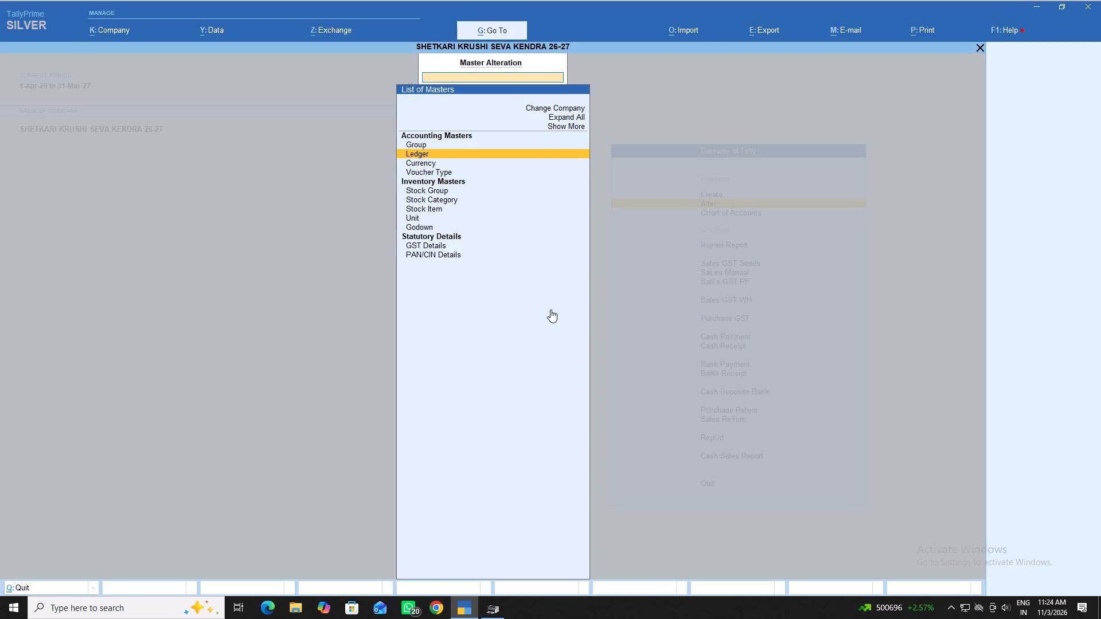
{"action": "key", "text": "Escape"}
{"action": "key", "text": "Down"}
{"action": "key", "text": "Down"}
{"action": "key", "text": "Down"}
{"action": "key", "text": "Down"}
{"action": "key", "text": "Down"}
{"action": "key", "text": "Down"}
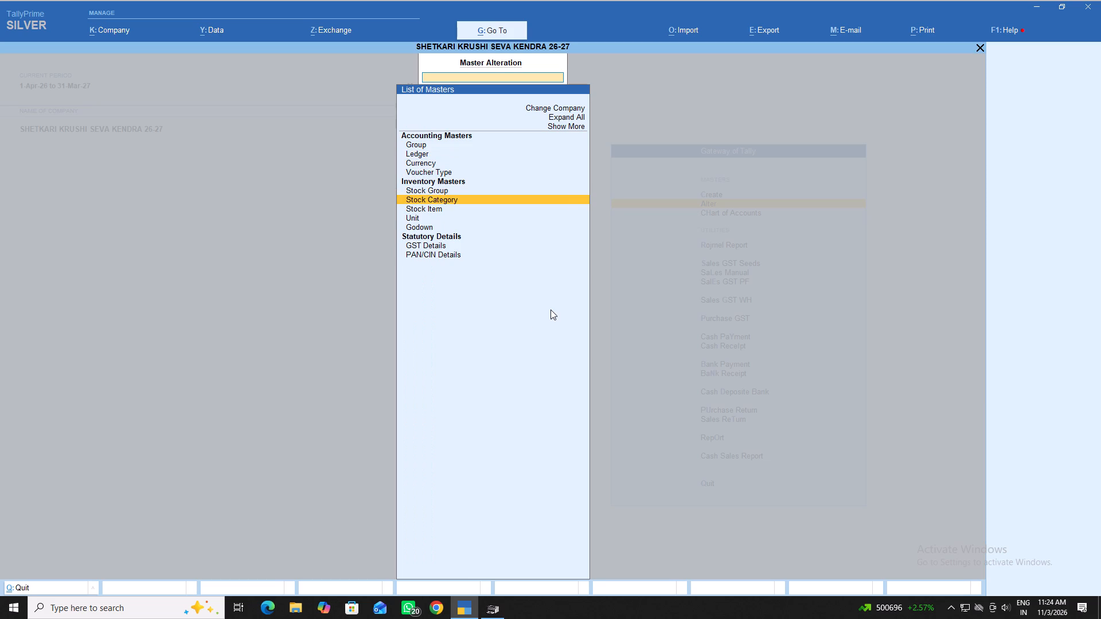
{"action": "key", "text": "Return"}
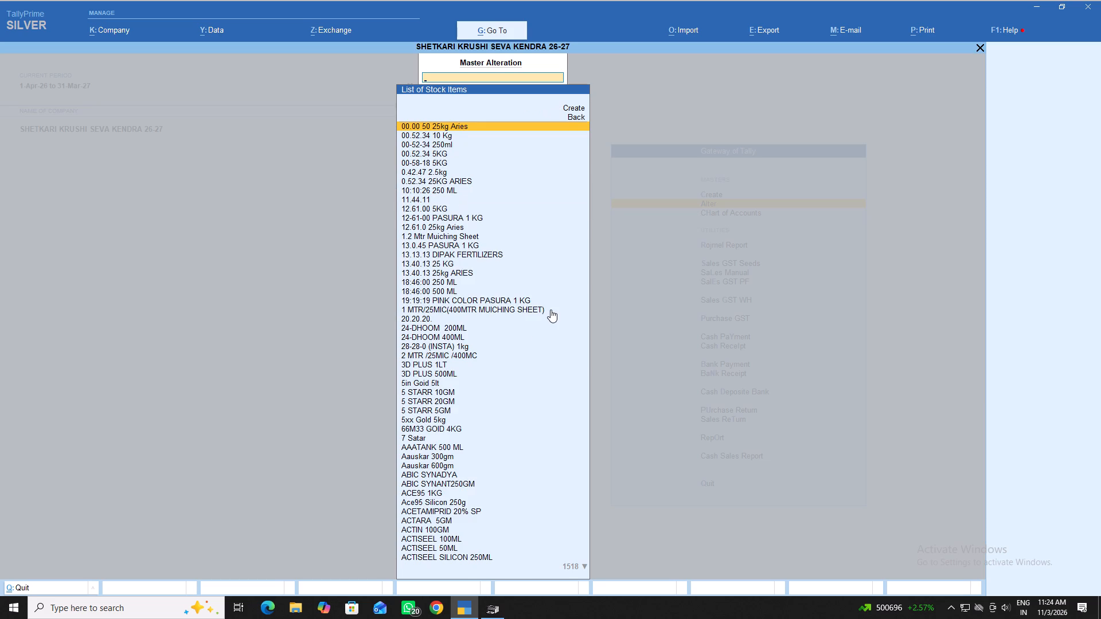
Search the stock item masters for "mor", check the matches, and clear the search.
{"action": "type", "text": "mor"}
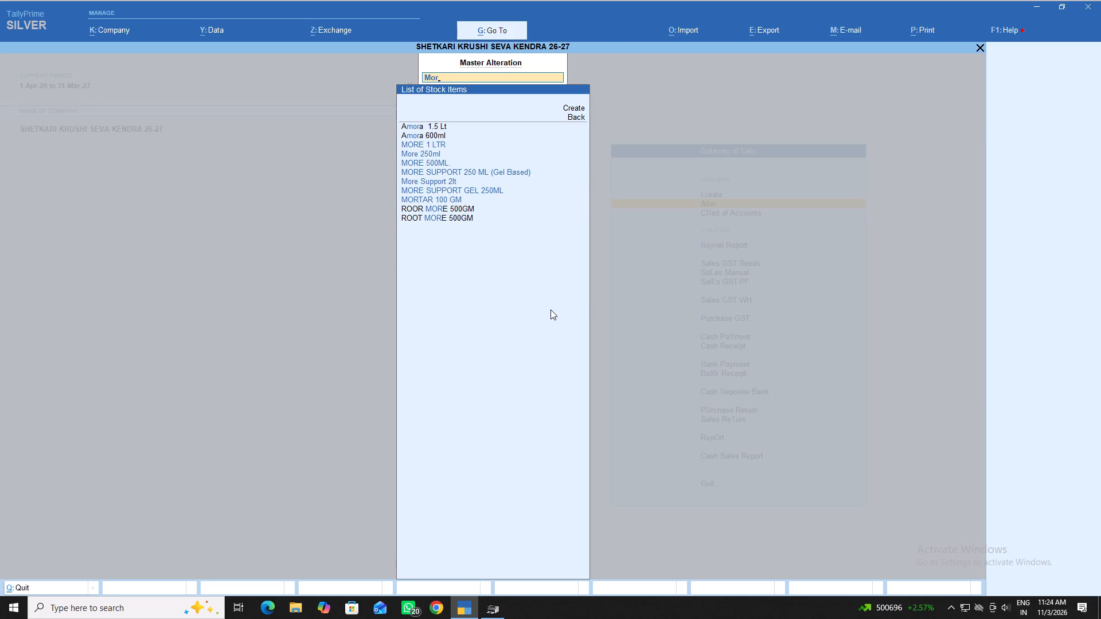
{"action": "key", "text": "BackSpace"}
{"action": "key", "text": "BackSpace"}
{"action": "key", "text": "BackSpace"}
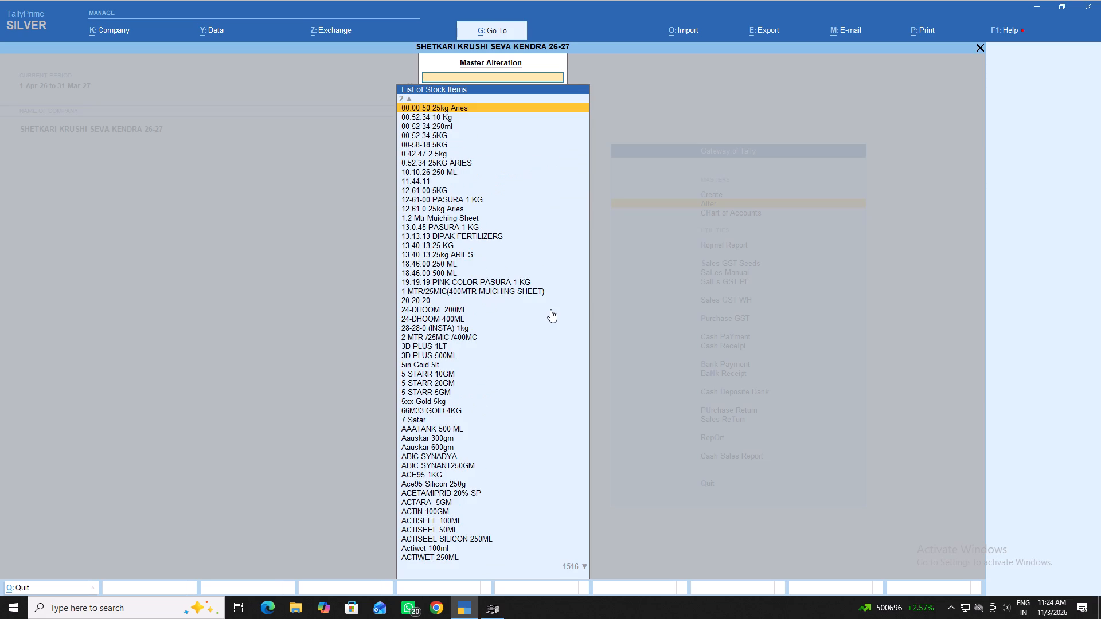
Search the stock item masters for "fi" and look through the matching products around the FIGHTER pack sizes.
{"action": "type", "text": "fi"}
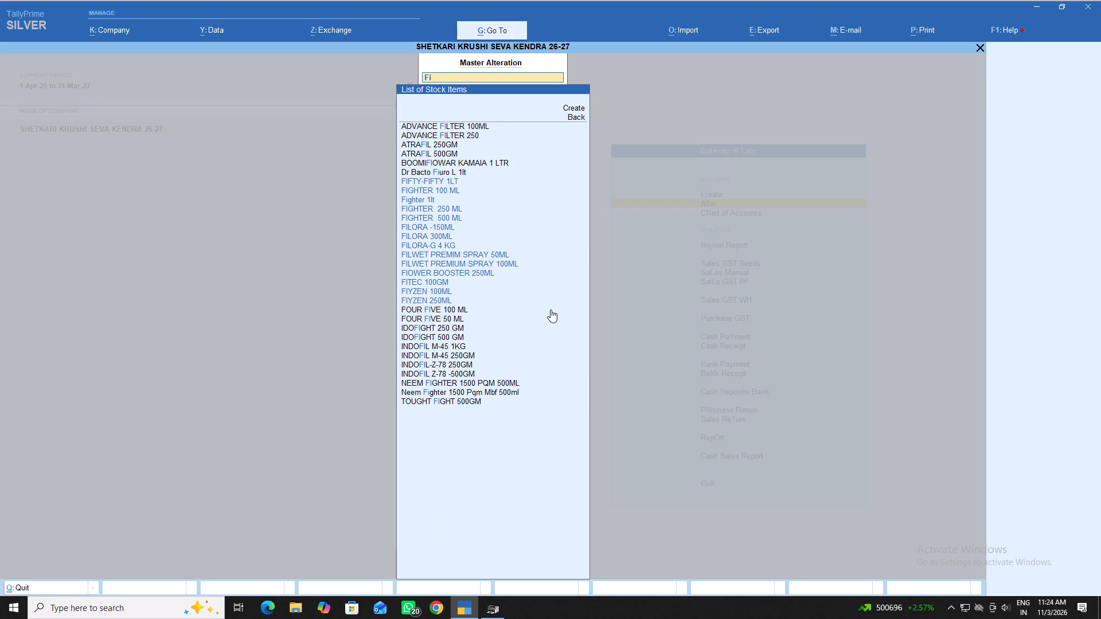
{"action": "key", "text": "Down"}
{"action": "key", "text": "Down"}
{"action": "key", "text": "Down"}
{"action": "key", "text": "Down"}
{"action": "key", "text": "Down"}
{"action": "key", "text": "Down"}
{"action": "key", "text": "Down"}
{"action": "key", "text": "Down"}
{"action": "key", "text": "Down"}
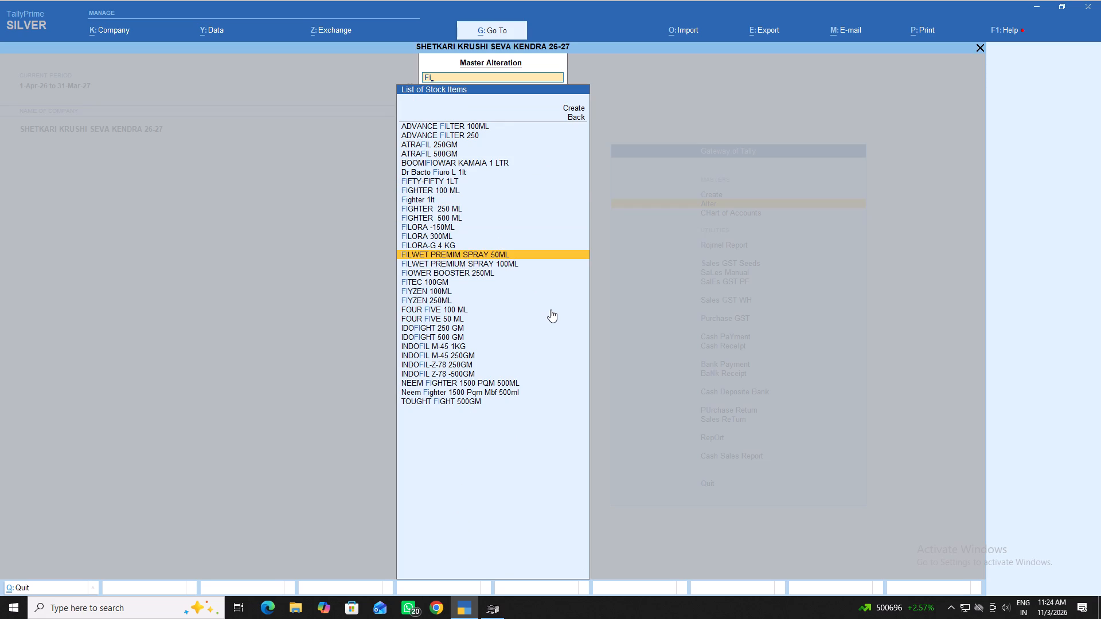
{"action": "key", "text": "Up"}
{"action": "key", "text": "Up"}
{"action": "key", "text": "Up"}
{"action": "key", "text": "Up"}
{"action": "key", "text": "Up"}
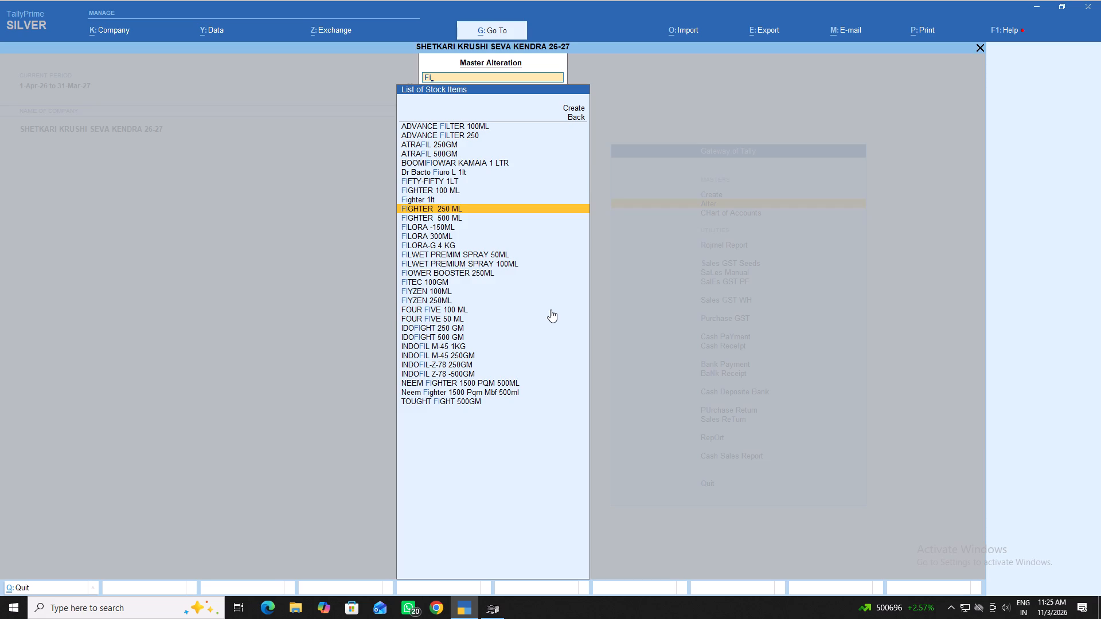
Narrow the stock item master search to "fig" and examine the matching FIGHTER and FIGHT products.
{"action": "key", "text": "g"}
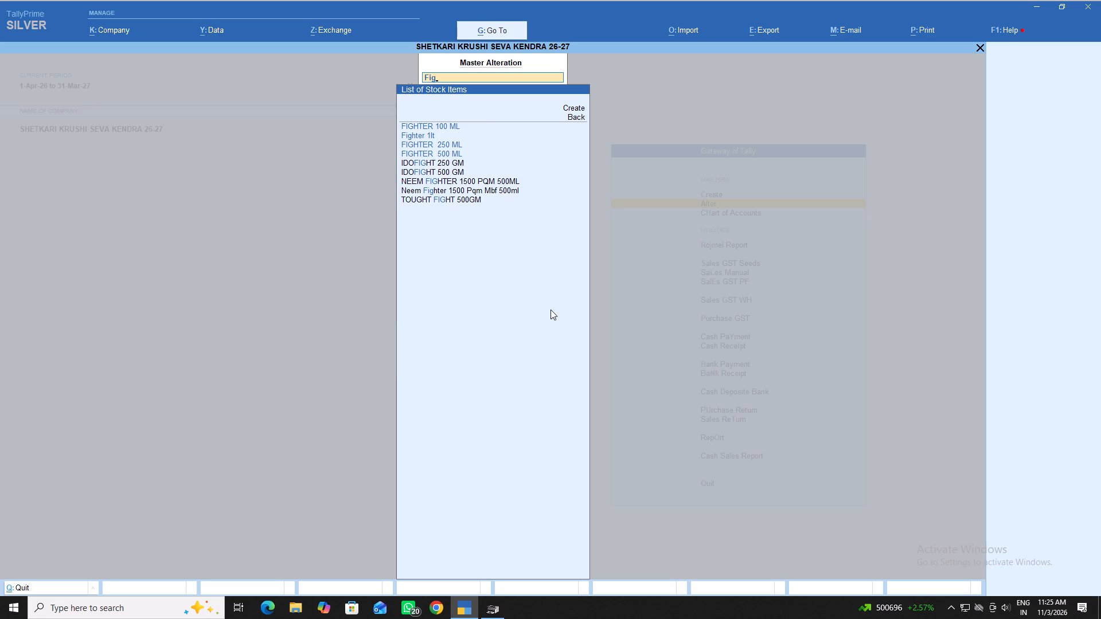
{"action": "key", "text": "Down"}
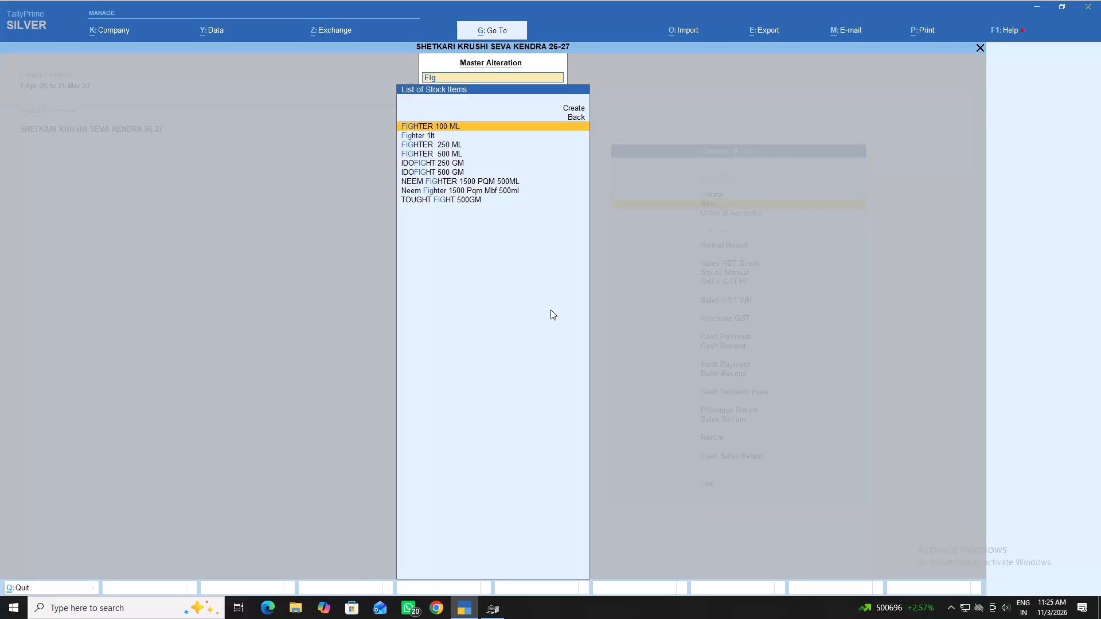
{"action": "key", "text": "Down"}
{"action": "key", "text": "Down"}
{"action": "key", "text": "Down"}
{"action": "key", "text": "Down"}
{"action": "key", "text": "Down"}
{"action": "key", "text": "Down"}
{"action": "key", "text": "Down"}
{"action": "key", "text": "Down"}
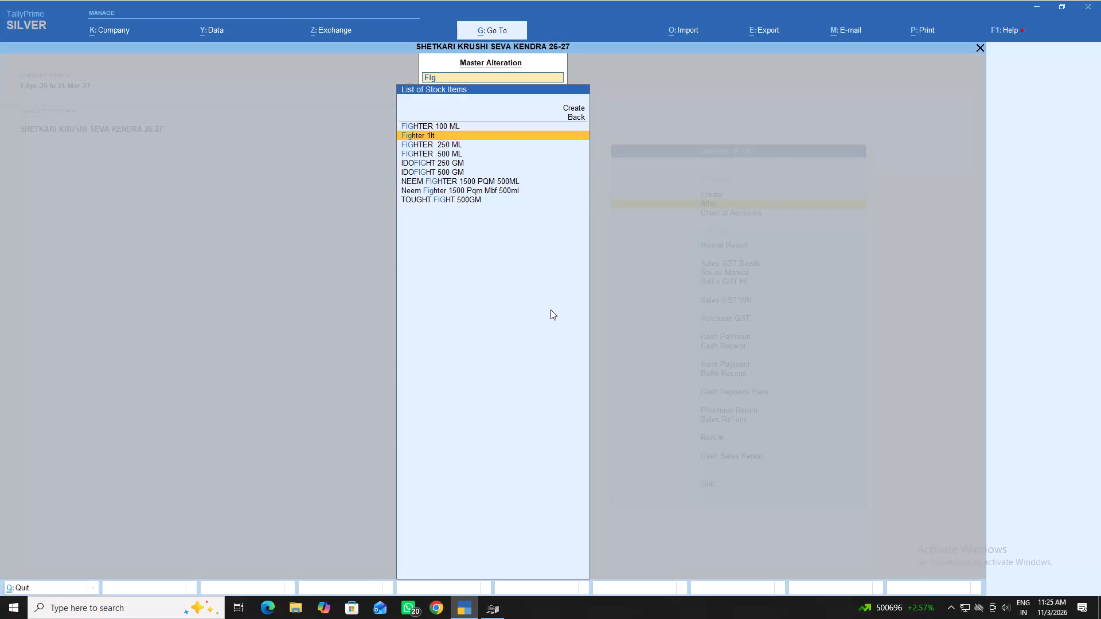
{"action": "key", "text": "Up"}
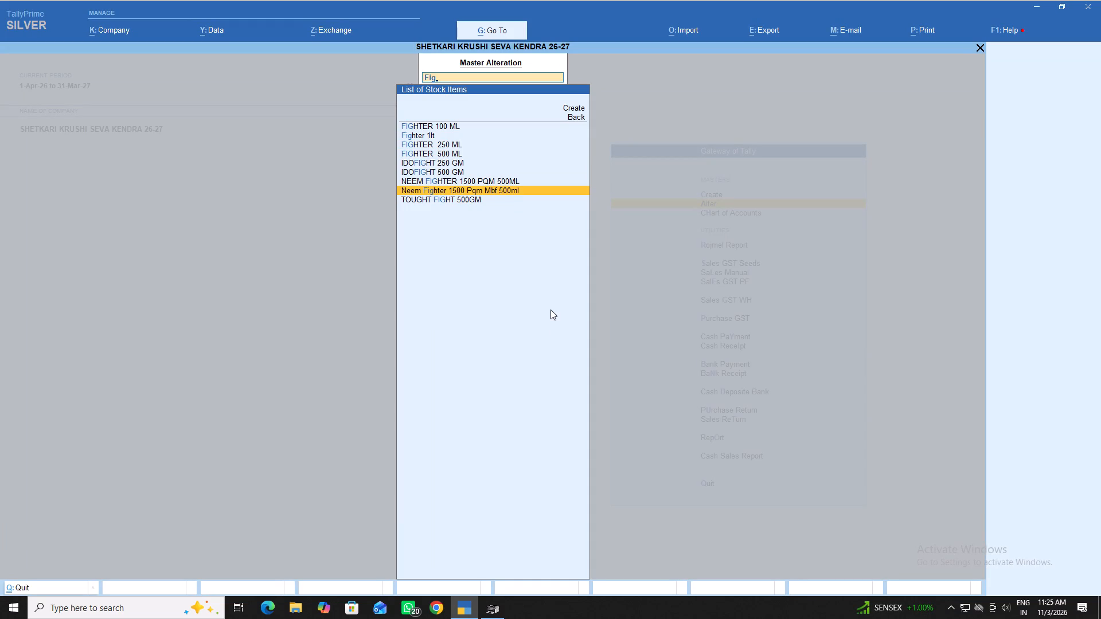
{"action": "key", "text": "Down"}
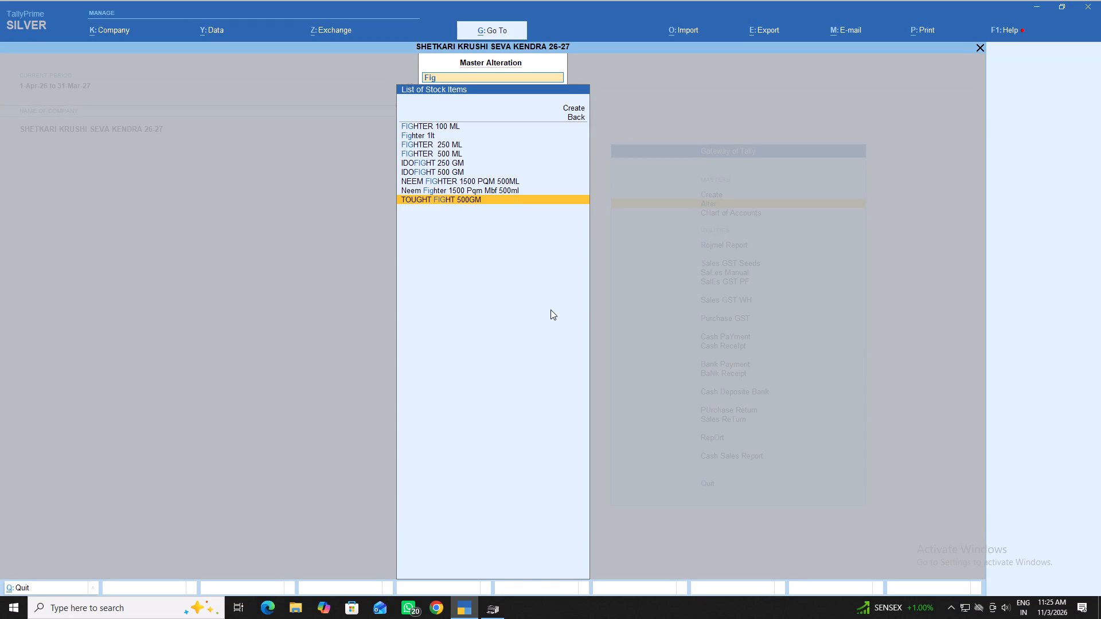
Broaden the stock item master search to "f", look through the matching products, and leave the alteration list.
{"action": "key", "text": "BackSpace"}
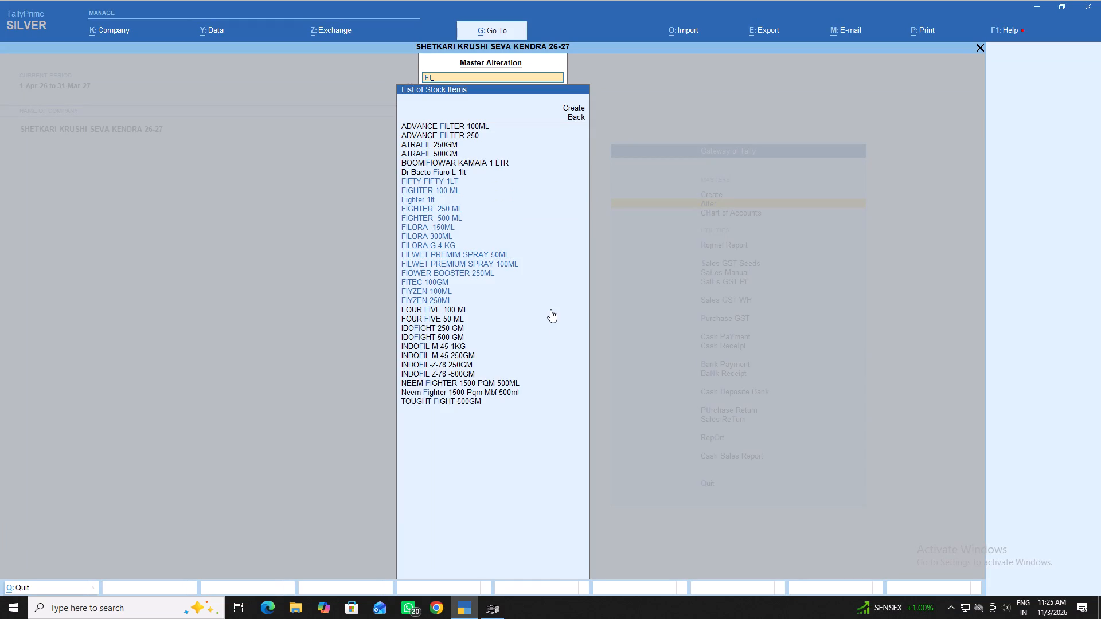
{"action": "key", "text": "BackSpace"}
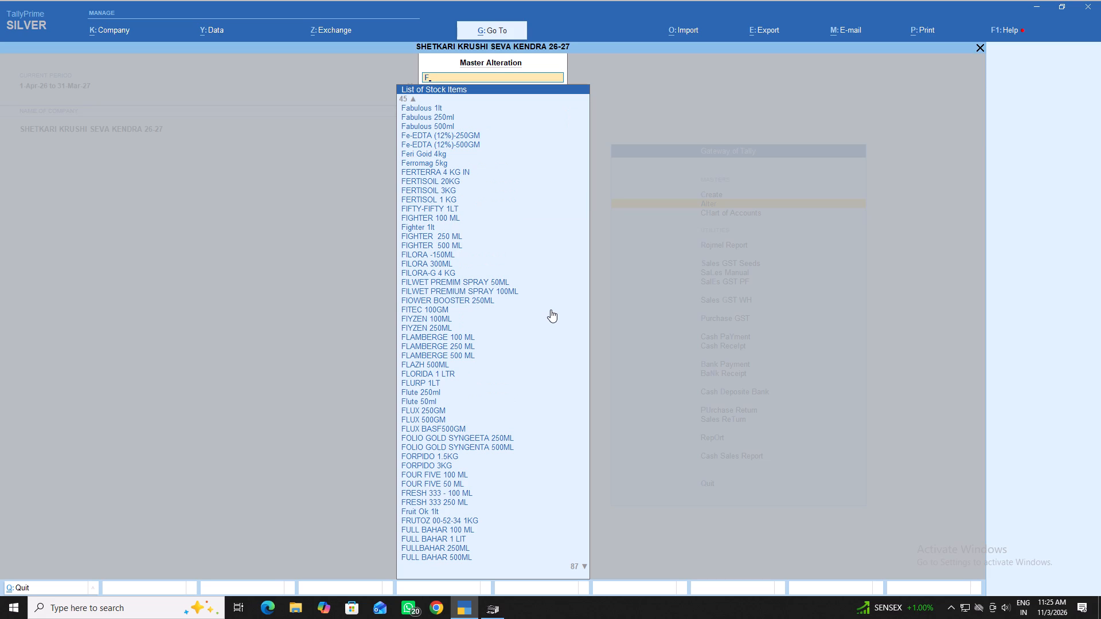
{"action": "key", "text": "Down"}
{"action": "key", "text": "Down"}
{"action": "key", "text": "Down"}
{"action": "key", "text": "Down"}
{"action": "key", "text": "Down"}
{"action": "key", "text": "Down"}
{"action": "key", "text": "Down"}
{"action": "key", "text": "Down"}
{"action": "key", "text": "Down"}
{"action": "key", "text": "Down"}
{"action": "key", "text": "Down"}
{"action": "key", "text": "Down"}
{"action": "key", "text": "Down"}
{"action": "key", "text": "Down"}
{"action": "key", "text": "Down"}
{"action": "key", "text": "Down"}
{"action": "key", "text": "Down"}
{"action": "key", "text": "Down"}
{"action": "key", "text": "Down"}
{"action": "key", "text": "Down"}
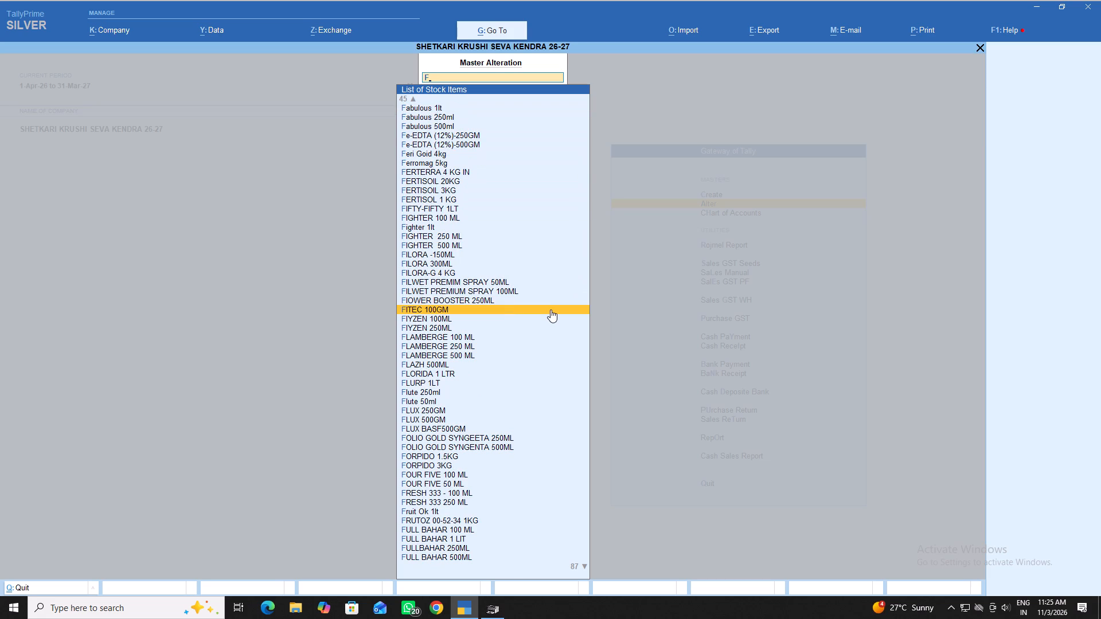
{"action": "key", "text": "Down"}
{"action": "key", "text": "Down"}
{"action": "key", "text": "Down"}
{"action": "key", "text": "Down"}
{"action": "key", "text": "Down"}
{"action": "key", "text": "Down"}
{"action": "key", "text": "Down"}
{"action": "key", "text": "Down"}
{"action": "key", "text": "Down"}
{"action": "key", "text": "Down"}
{"action": "key", "text": "Down"}
{"action": "key", "text": "Down"}
{"action": "key", "text": "Down"}
{"action": "key", "text": "Down"}
{"action": "key", "text": "Down"}
{"action": "key", "text": "Down"}
{"action": "key", "text": "Down"}
{"action": "key", "text": "Down"}
{"action": "key", "text": "Down"}
{"action": "key", "text": "Down"}
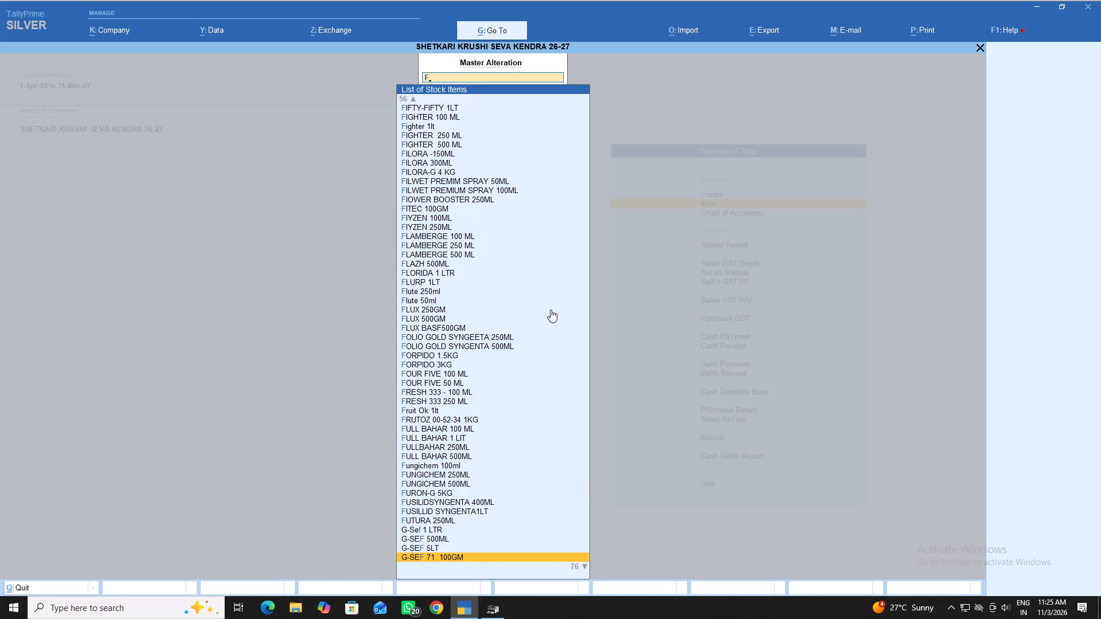
{"action": "key", "text": "BackSpace"}
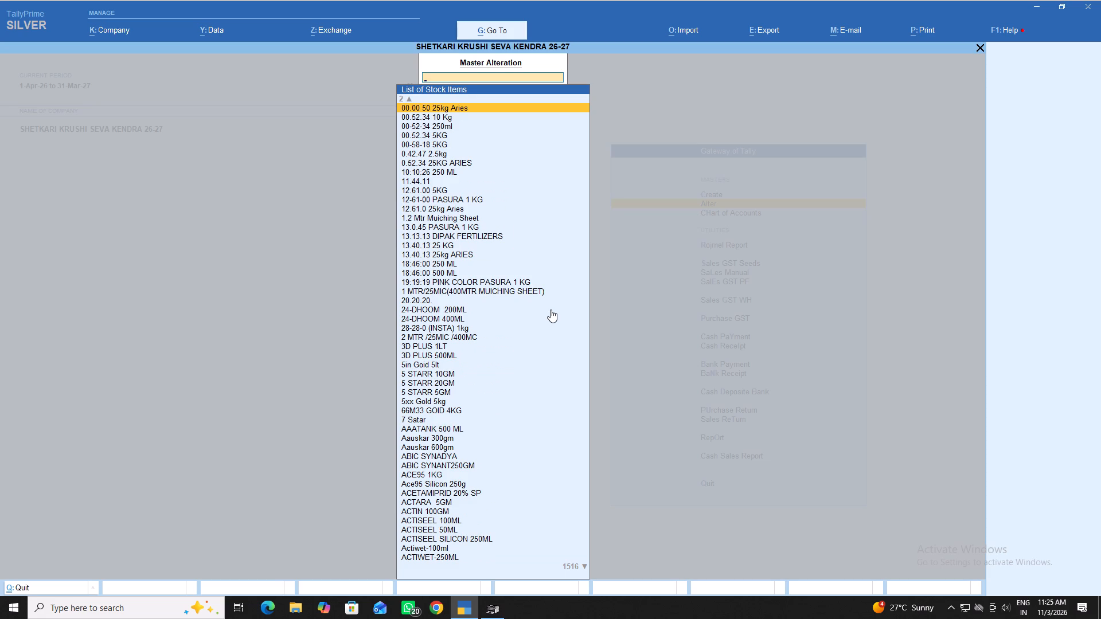
{"action": "key", "text": "Escape"}
{"action": "key", "text": "Escape"}
{"action": "key", "text": "Return"}
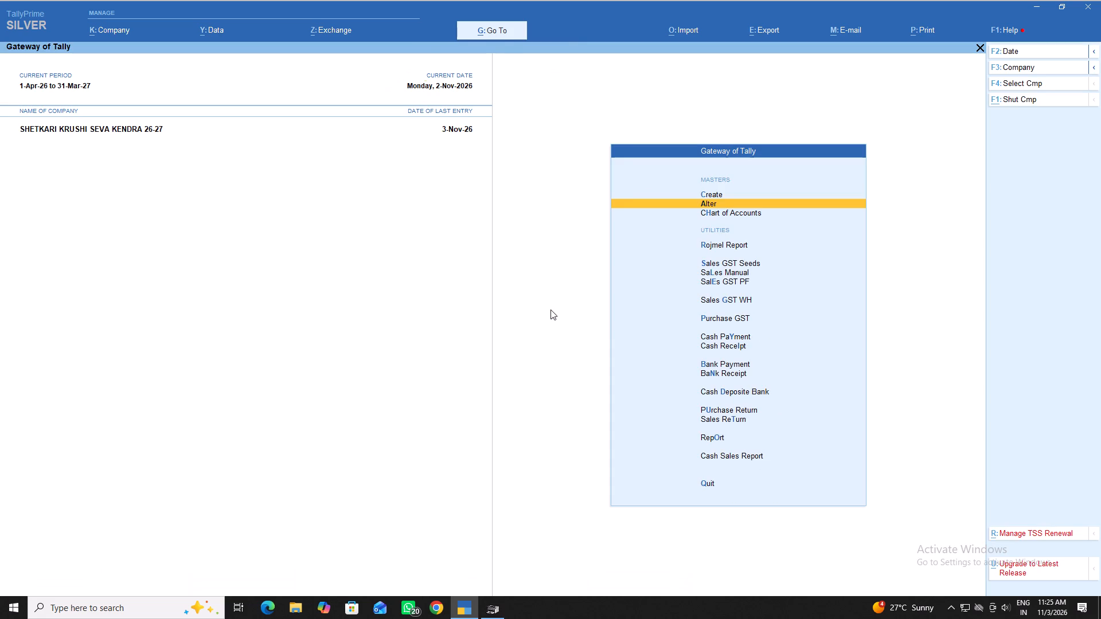
{"action": "key", "text": "Escape"}
Start a new stock item master and name it Moro Figher 500ml.
{"action": "key", "text": "Up"}
{"action": "key", "text": "Return"}
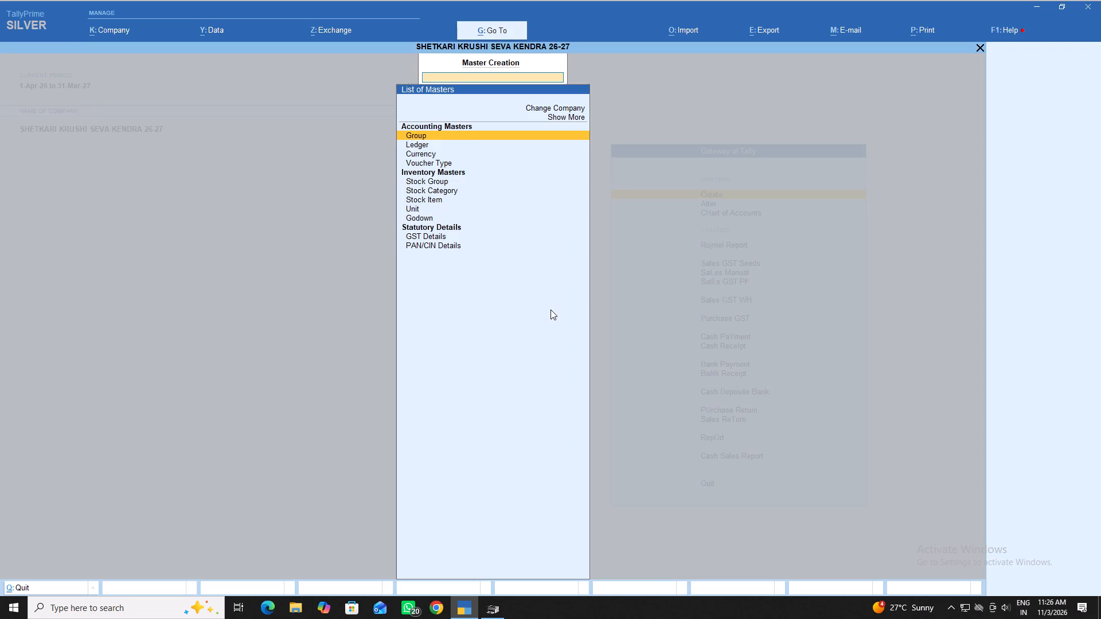
{"action": "key", "text": "Down"}
{"action": "key", "text": "Down"}
{"action": "key", "text": "Down"}
{"action": "key", "text": "Down"}
{"action": "key", "text": "Down"}
{"action": "key", "text": "Down"}
{"action": "key", "text": "Down"}
{"action": "key", "text": "Return"}
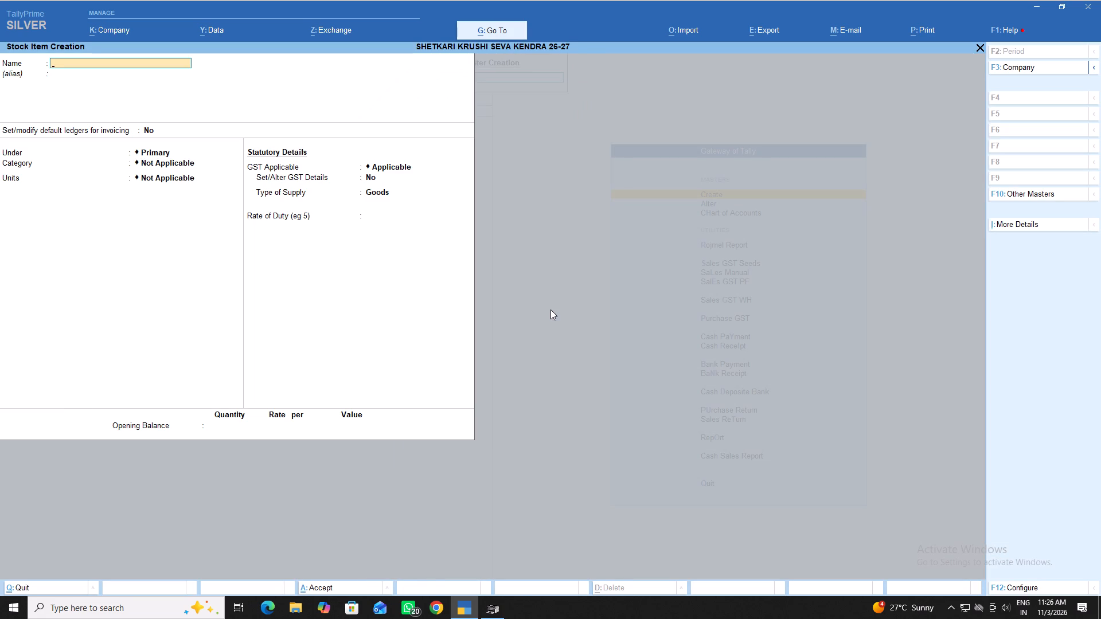
{"action": "type", "text": "moro"}
{"action": "key", "text": "space"}
{"action": "type", "text": "fig"}
{"action": "type", "text": "her"}
{"action": "key", "text": "space"}
{"action": "type", "text": "500ml"}
{"action": "key", "text": "Return"}
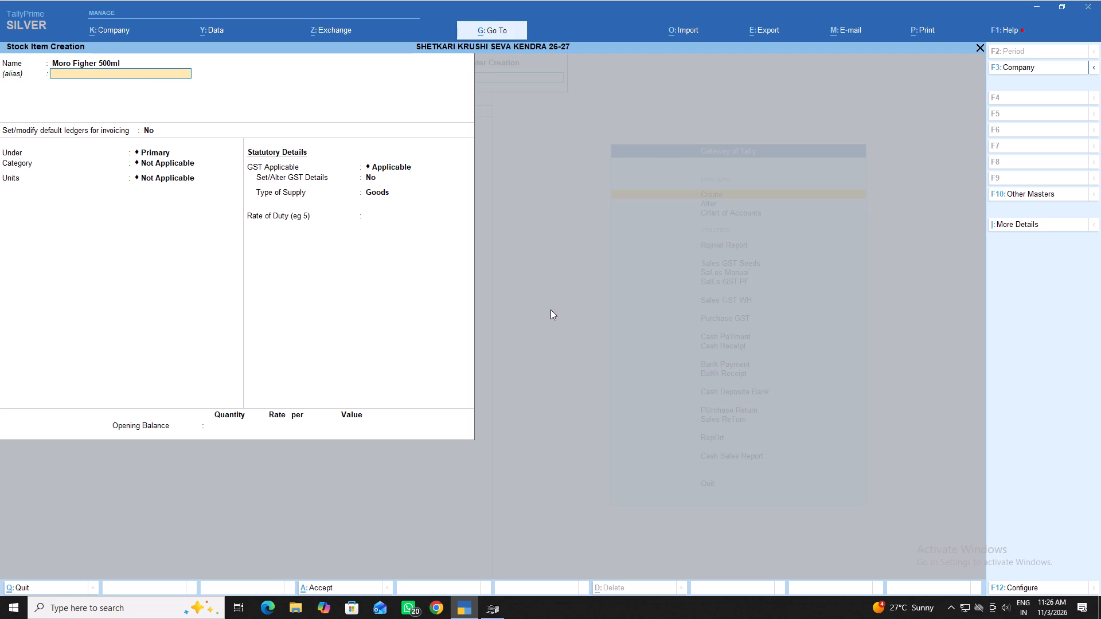
Set the item's default invoicing ledgers: Sales GST Fertilizers 5% for sales and the first matching 5% ledger for purchases.
{"action": "key", "text": "Return"}
{"action": "key", "text": "y"}
{"action": "key", "text": "Return"}
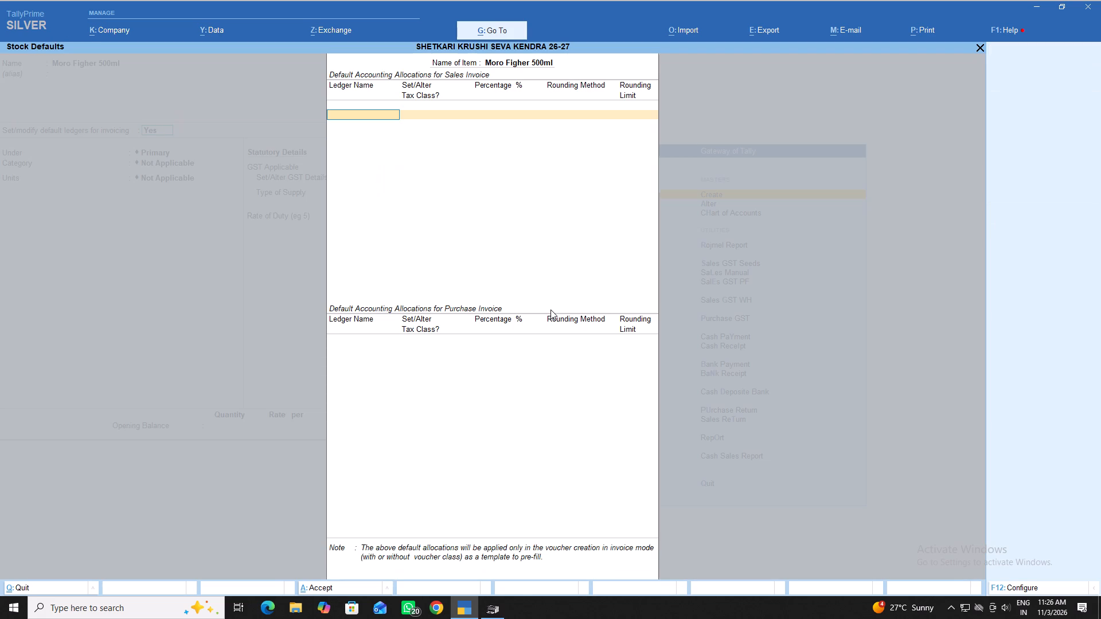
{"action": "key", "text": "5"}
{"action": "key", "text": "Down"}
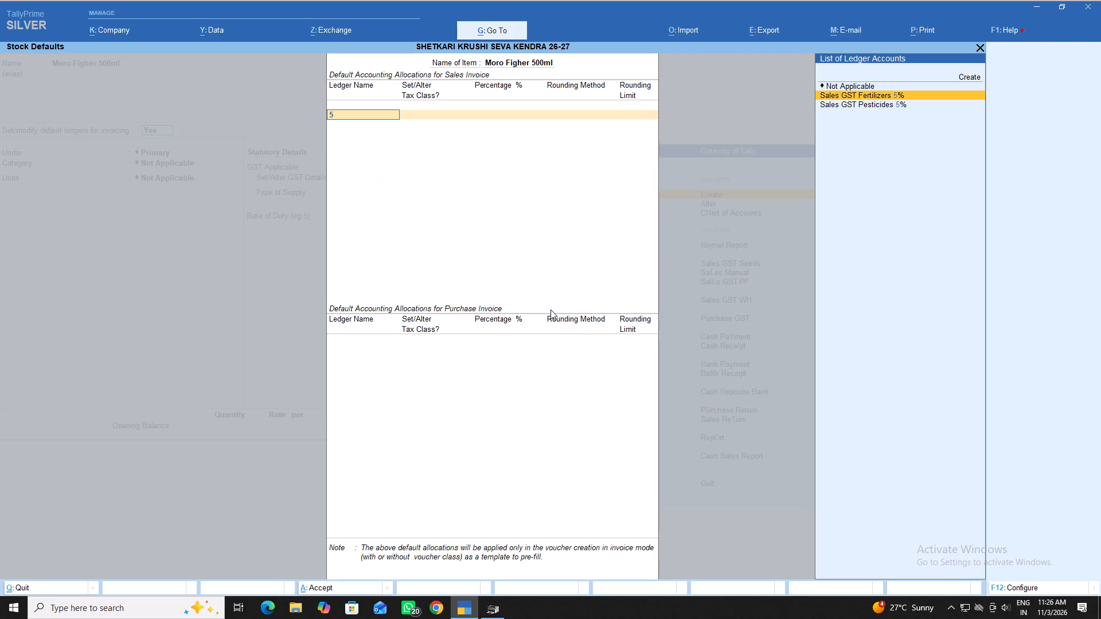
{"action": "key", "text": "Return"}
{"action": "key", "text": "Return"}
{"action": "key", "text": "Return"}
{"action": "key", "text": "5"}
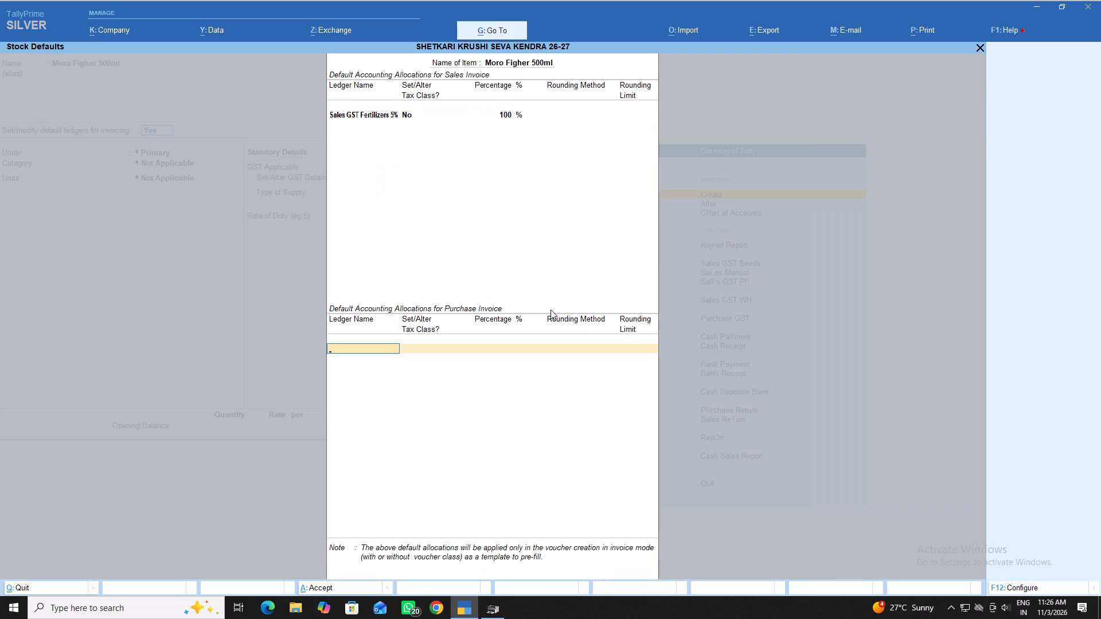
{"action": "key", "text": "Down"}
{"action": "key", "text": "Return"}
{"action": "key", "text": "Return"}
{"action": "key", "text": "Return"}
{"action": "key", "text": "Return"}
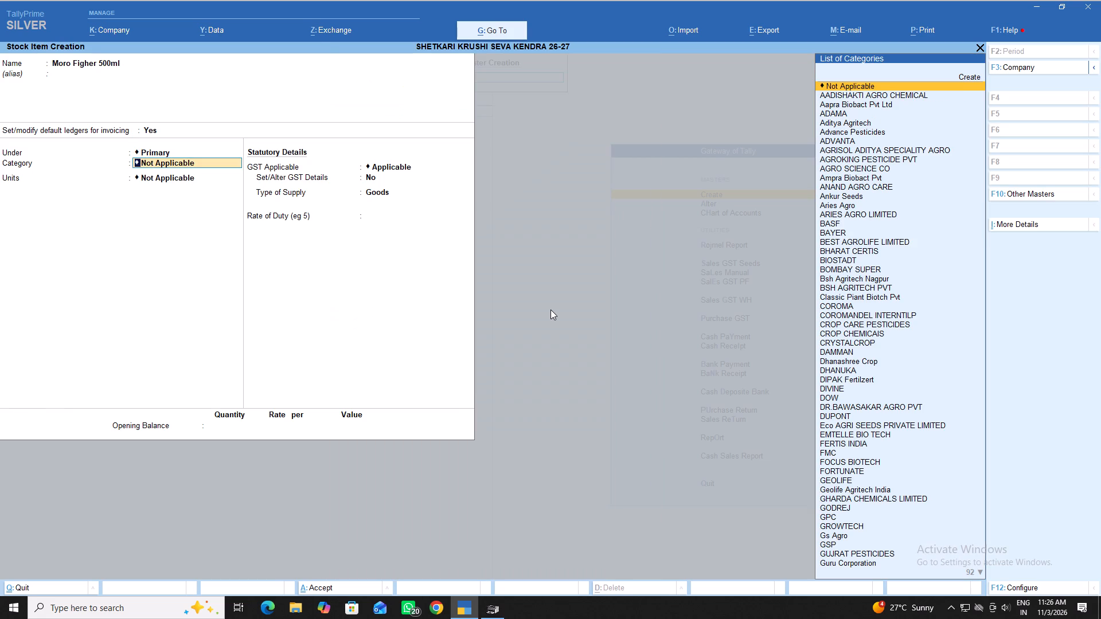
Assign the item to category FOCUS BIOTECH and group FERTILIZERS 5%, with units NOS.
{"action": "type", "text": "fo"}
{"action": "key", "text": "Down"}
{"action": "key", "text": "Return"}
{"action": "key", "text": "Return"}
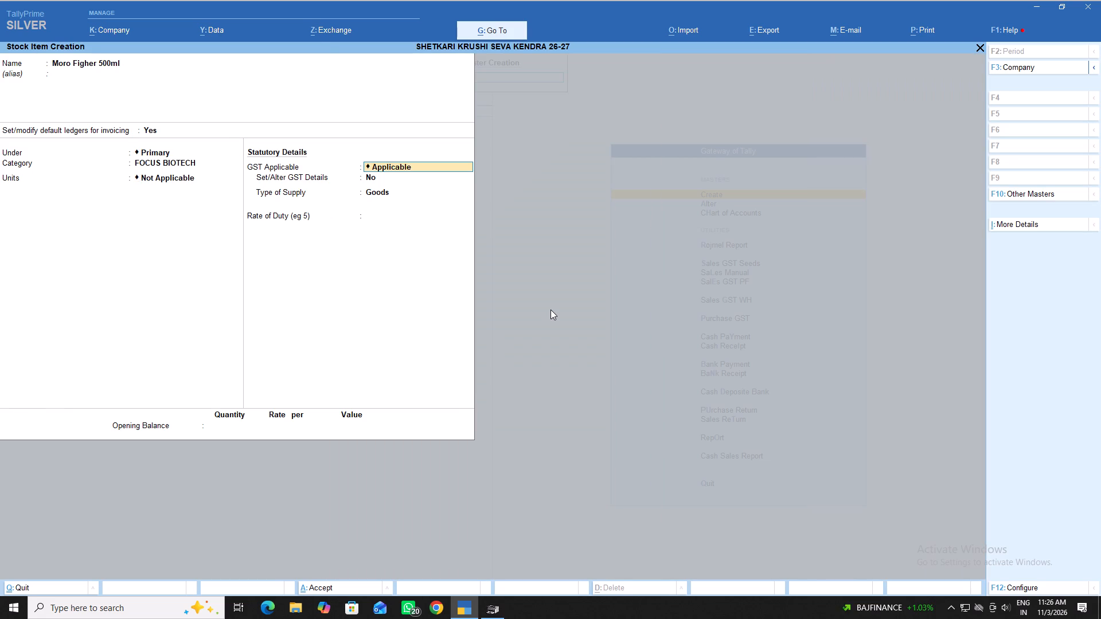
{"action": "key", "text": "BackSpace"}
{"action": "key", "text": "BackSpace"}
{"action": "key", "text": "BackSpace"}
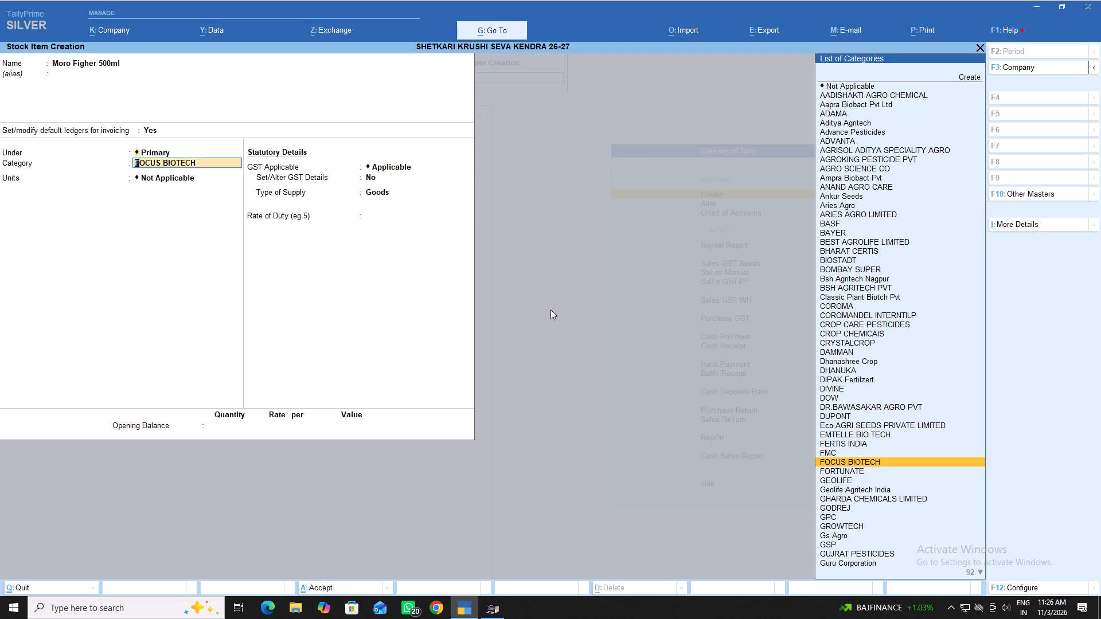
{"action": "key", "text": "Down"}
{"action": "key", "text": "Down"}
{"action": "key", "text": "Down"}
{"action": "key", "text": "Down"}
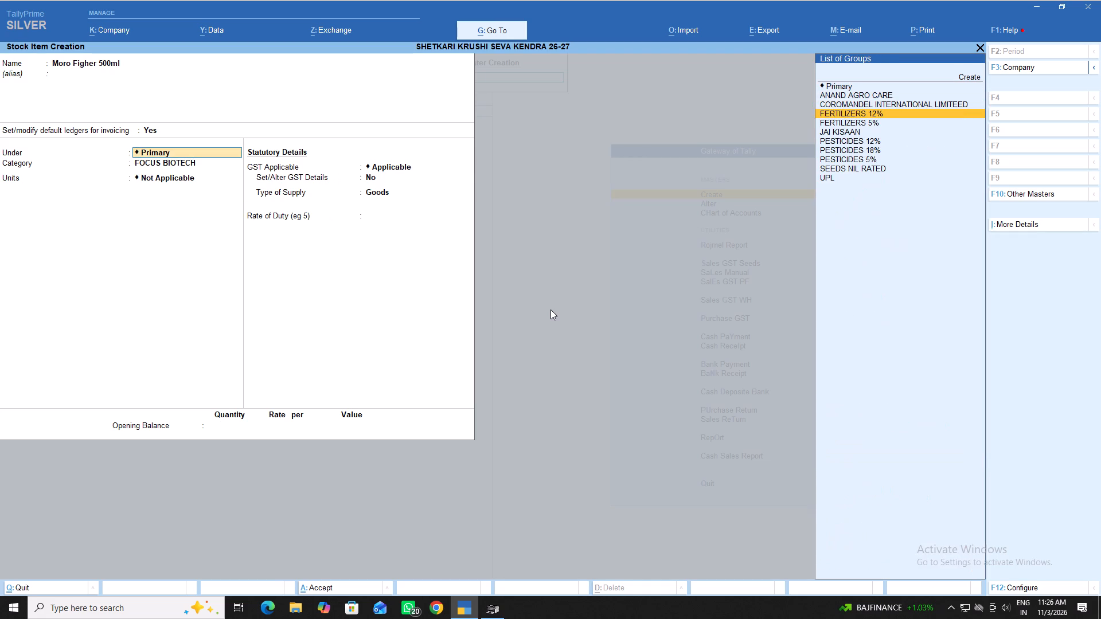
{"action": "key", "text": "Return"}
{"action": "key", "text": "Return"}
{"action": "key", "text": "Return"}
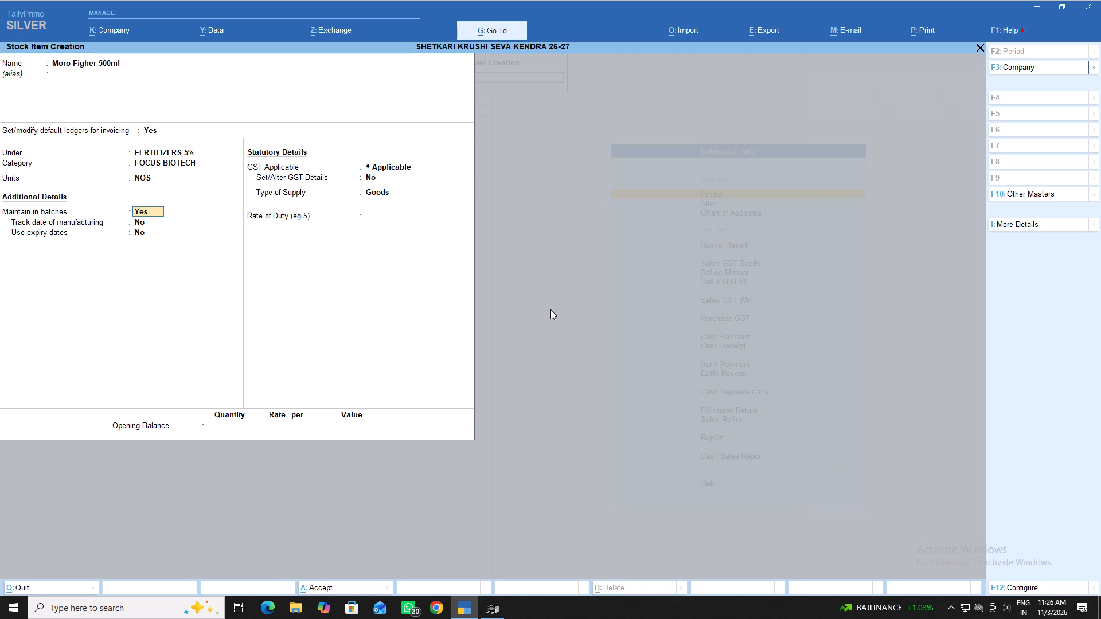
Keep the item maintained in batches and enable the use of expiry dates.
{"action": "key", "text": "Return"}
{"action": "key", "text": "Return"}
{"action": "key", "text": "y"}
{"action": "key", "text": "Return"}
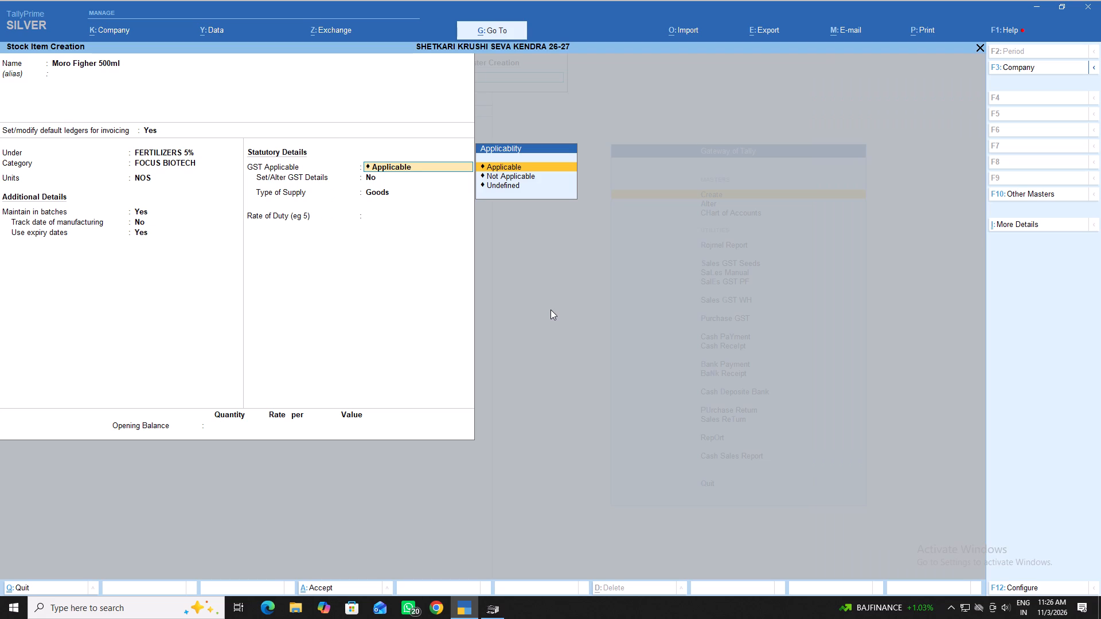
Set the item's GST details with description Goods and HSN/SAC 310, keeping Goods as the type of supply.
{"action": "key", "text": "Return"}
{"action": "key", "text": "y"}
{"action": "key", "text": "Return"}
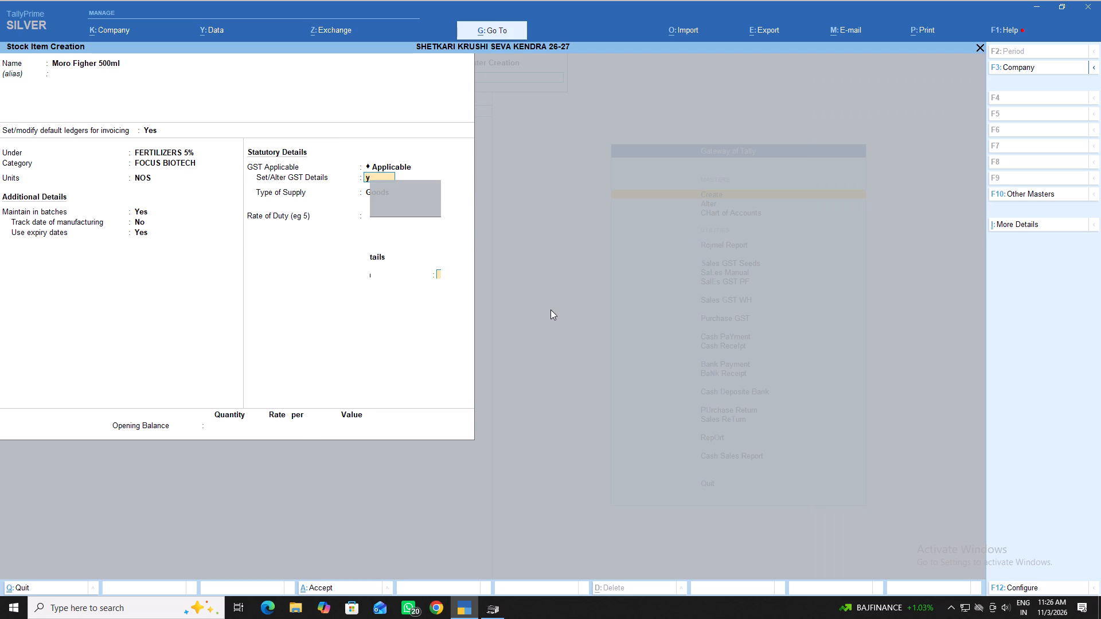
{"action": "type", "text": "goods"}
{"action": "key", "text": "Return"}
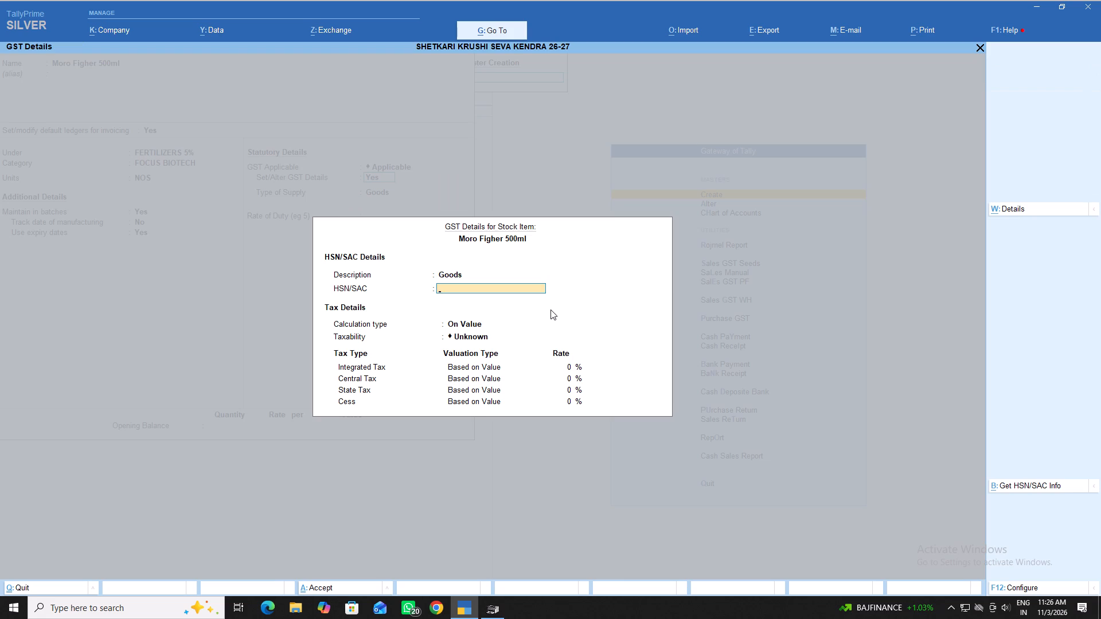
{"action": "type", "text": "310"}
{"action": "key", "text": "Return"}
{"action": "key", "text": "Return"}
{"action": "key", "text": "Return"}
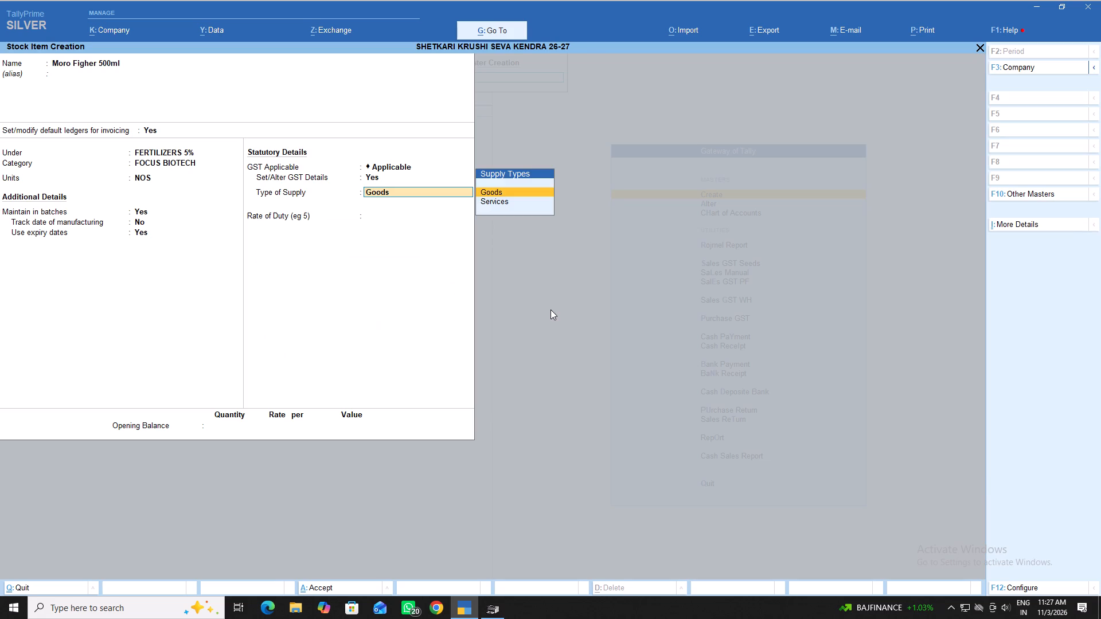
{"action": "key", "text": "Return"}
{"action": "key", "text": "Return"}
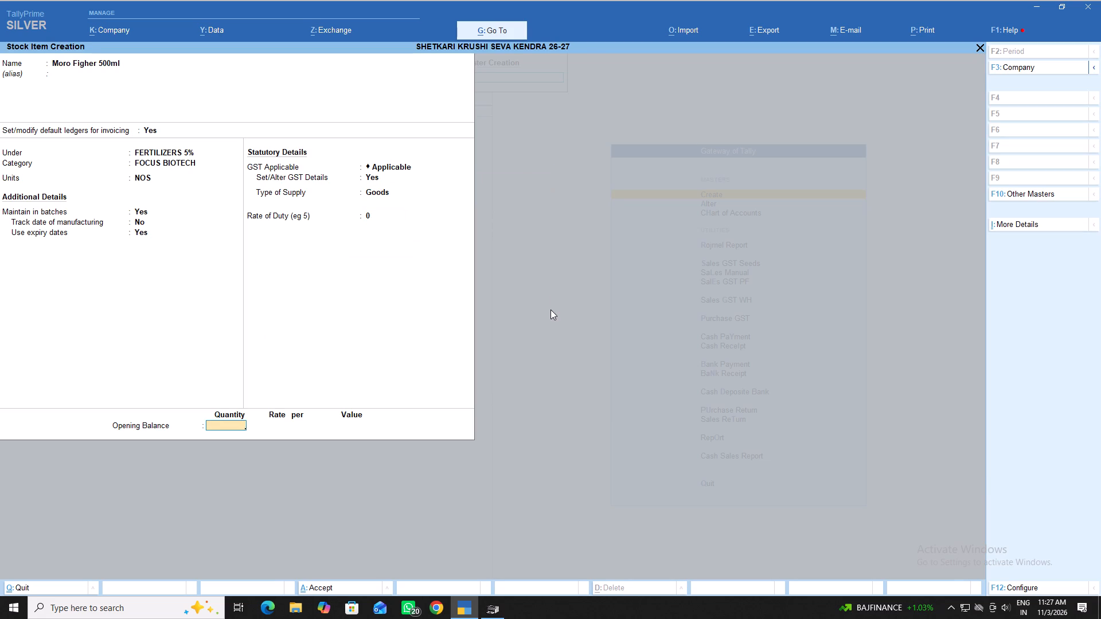
Enter an opening balance of 25 NOS in batch 1250 with expiry date 1.2.2029, then save the item and leave item creation.
{"action": "type", "text": "25"}
{"action": "key", "text": "Return"}
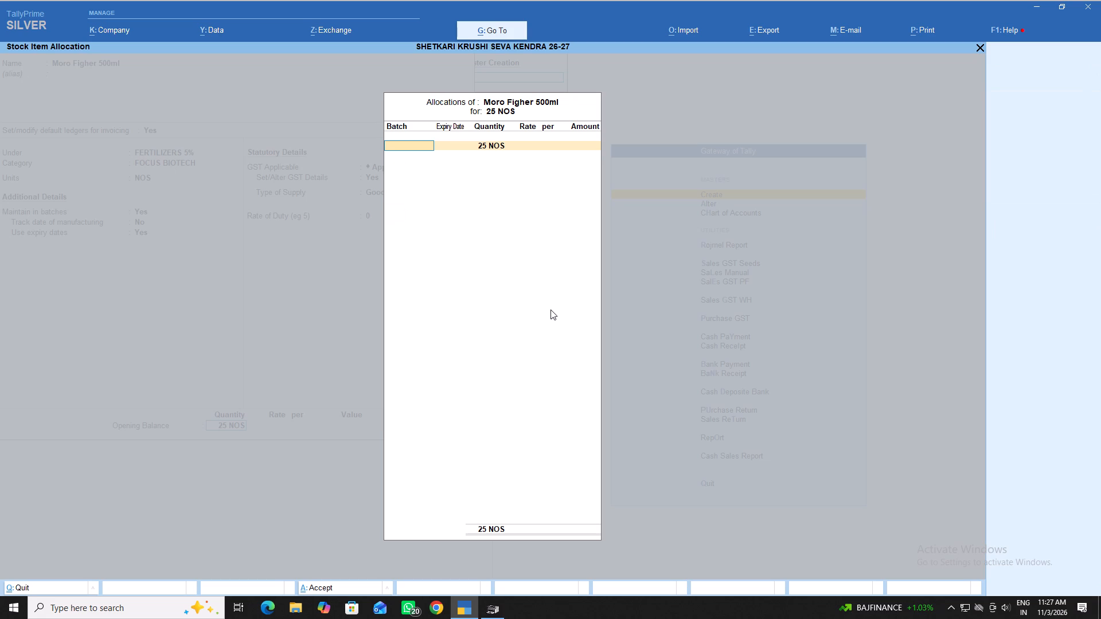
{"action": "type", "text": "1250"}
{"action": "key", "text": "Return"}
{"action": "key", "text": "Return"}
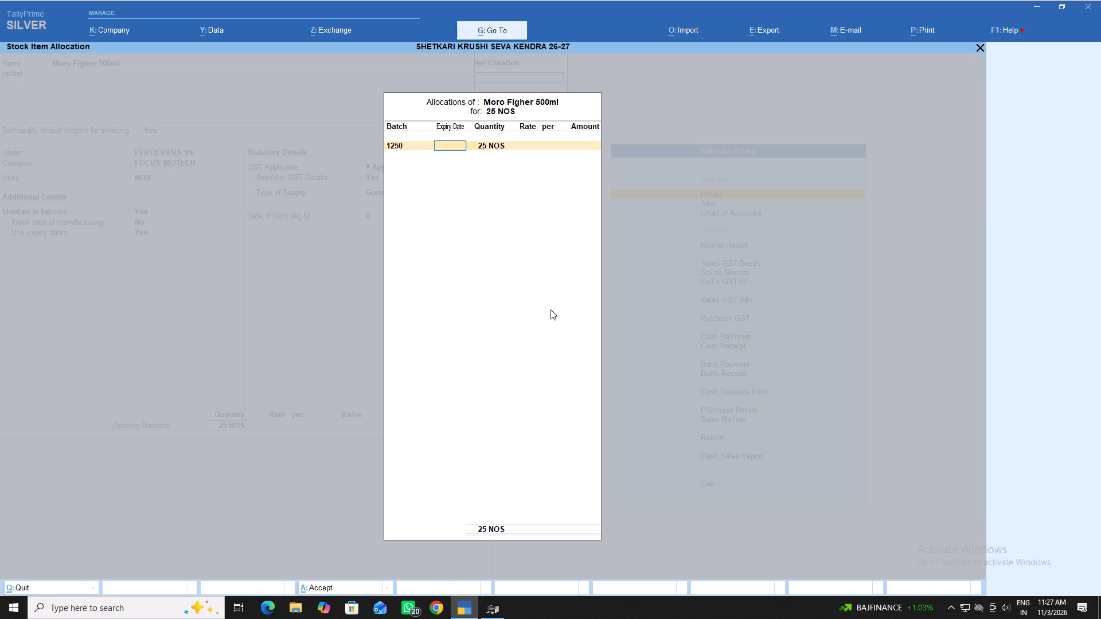
{"action": "key", "text": "BackSpace"}
{"action": "type", "text": "1.2.2029"}
{"action": "key", "text": "Return"}
{"action": "key", "text": "Return"}
{"action": "key", "text": "Return"}
{"action": "key", "text": "Return"}
{"action": "key", "text": "Return"}
{"action": "key", "text": "Return"}
{"action": "key", "text": "Return"}
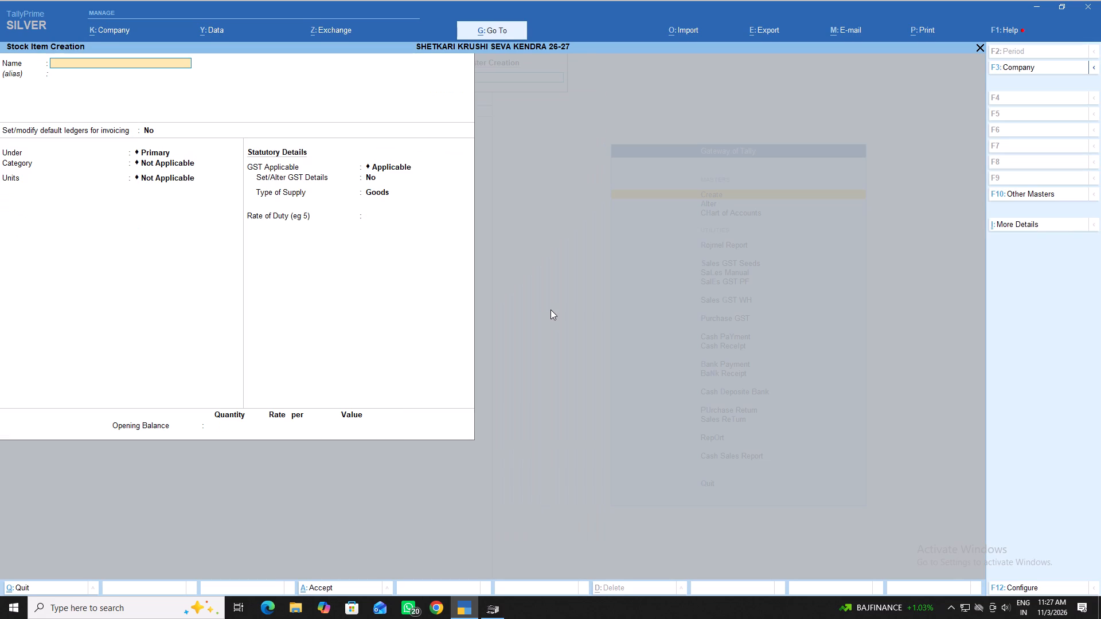
{"action": "key", "text": "Return"}
{"action": "key", "text": "Escape"}
{"action": "key", "text": "Escape"}
{"action": "key", "text": "Escape"}
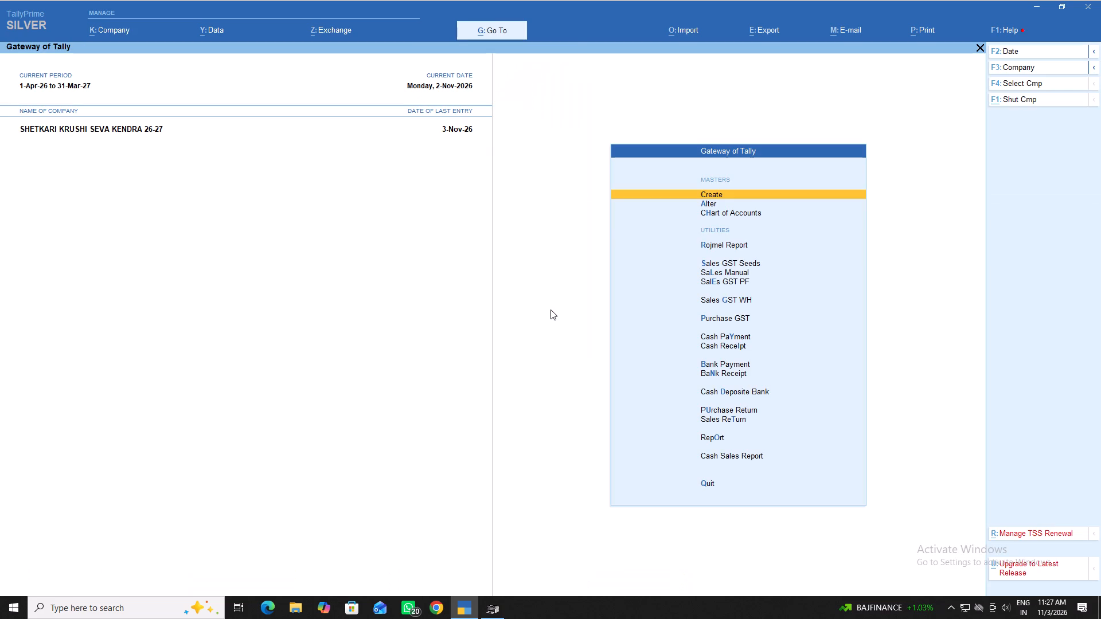
{"action": "key", "text": "Escape"}
{"action": "key", "text": "Escape"}
Open a new Sales GST PF voucher with voucher class GST.
{"action": "key", "text": "Down"}
{"action": "key", "text": "Down"}
{"action": "key", "text": "Down"}
{"action": "key", "text": "Down"}
{"action": "key", "text": "Down"}
{"action": "key", "text": "Down"}
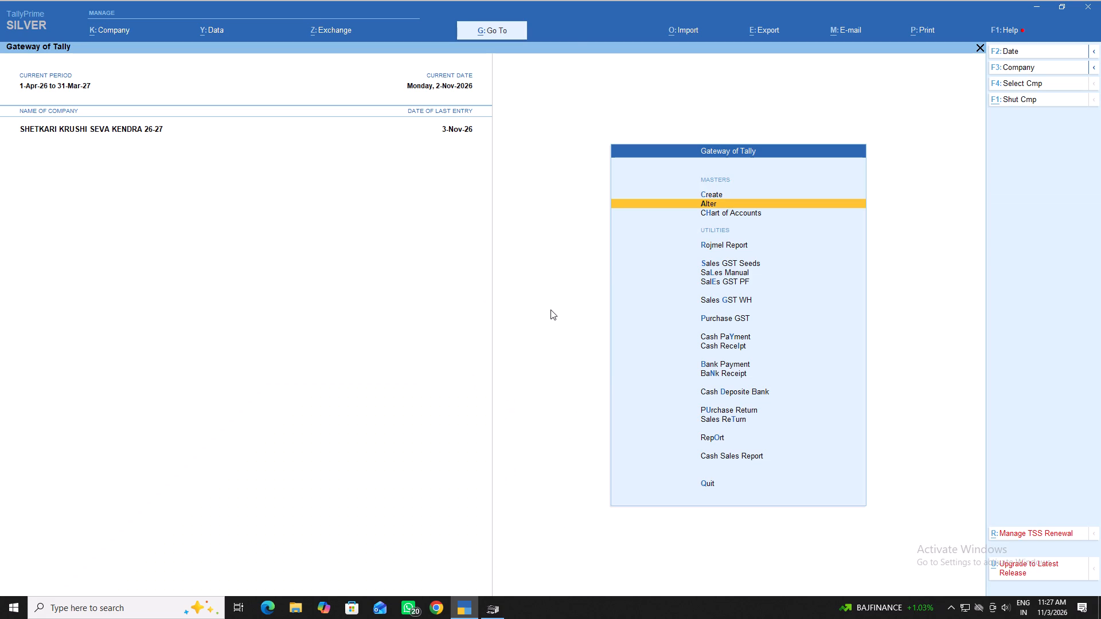
{"action": "key", "text": "Down"}
{"action": "key", "text": "Up"}
{"action": "key", "text": "Return"}
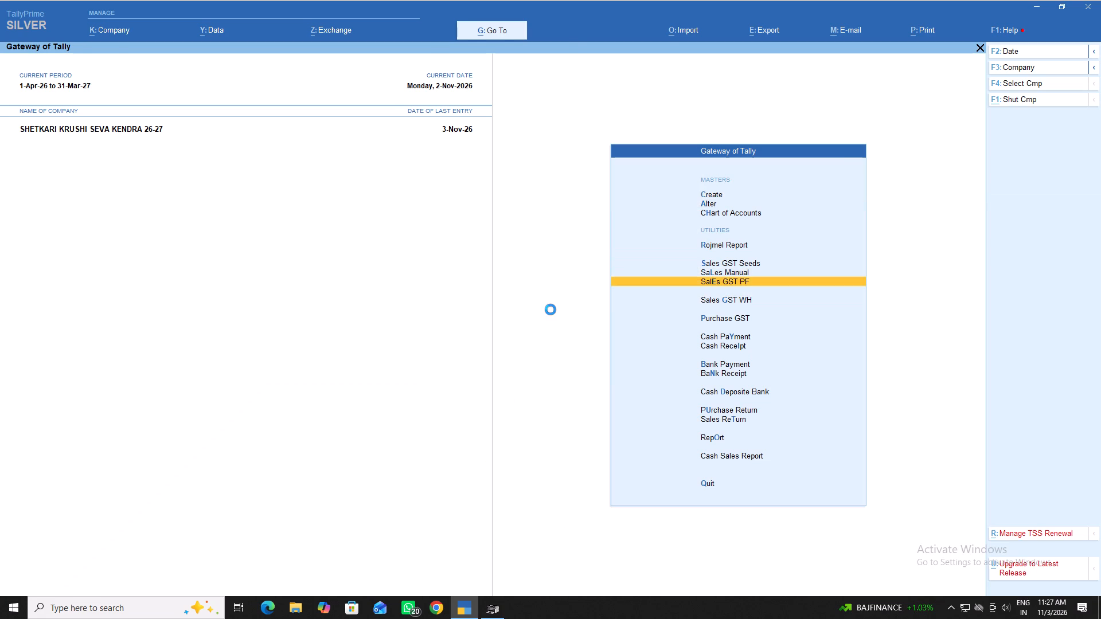
{"action": "key", "text": "Return"}
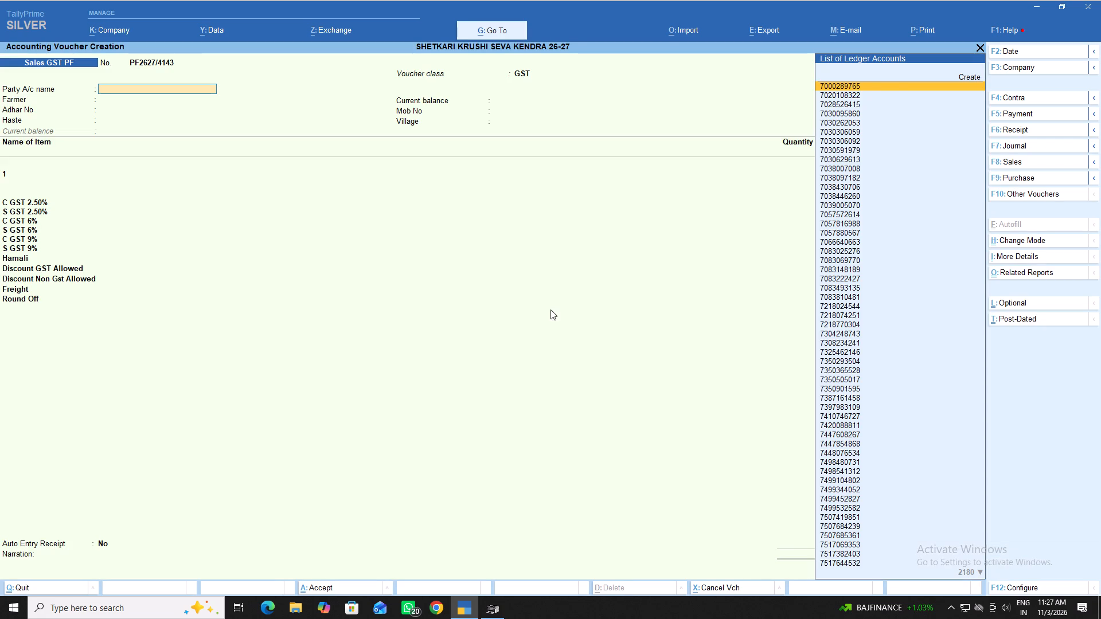
Select SADGURU AGRO DHAD as the party account and accept its details without adding farmer or haste information.
{"action": "type", "text": "dhad"}
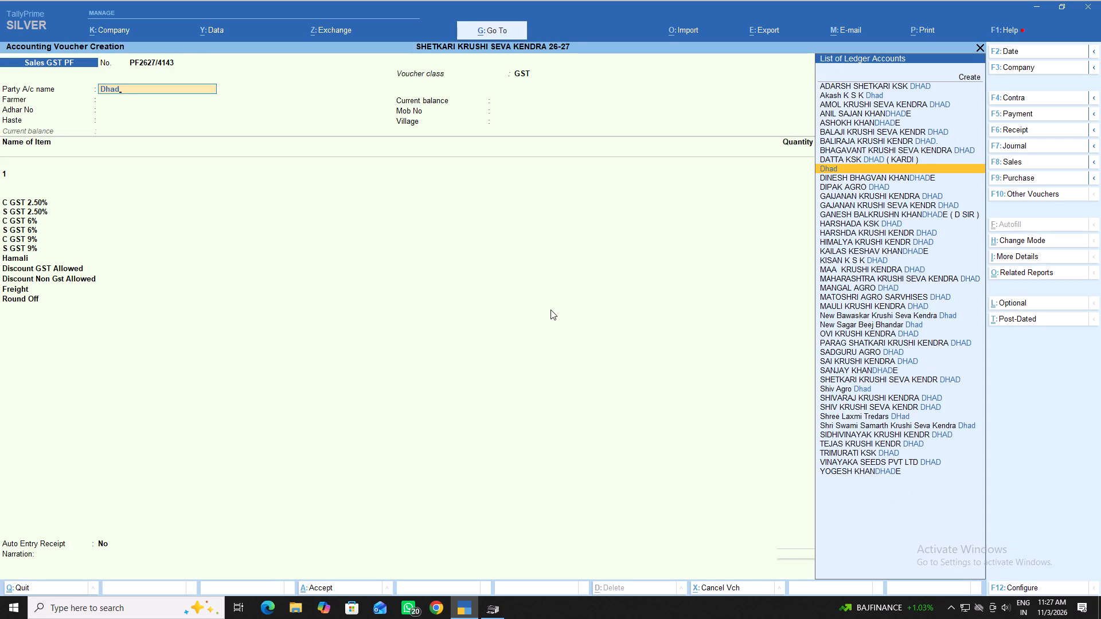
{"action": "key", "text": "Down"}
{"action": "key", "text": "Down"}
{"action": "key", "text": "Down"}
{"action": "key", "text": "Down"}
{"action": "key", "text": "Down"}
{"action": "key", "text": "Down"}
{"action": "key", "text": "Down"}
{"action": "key", "text": "Down"}
{"action": "key", "text": "Down"}
{"action": "key", "text": "Down"}
{"action": "key", "text": "Down"}
{"action": "key", "text": "Down"}
{"action": "key", "text": "Down"}
{"action": "key", "text": "Down"}
{"action": "key", "text": "Down"}
{"action": "key", "text": "Down"}
{"action": "key", "text": "Down"}
{"action": "key", "text": "Down"}
{"action": "key", "text": "Down"}
{"action": "key", "text": "Down"}
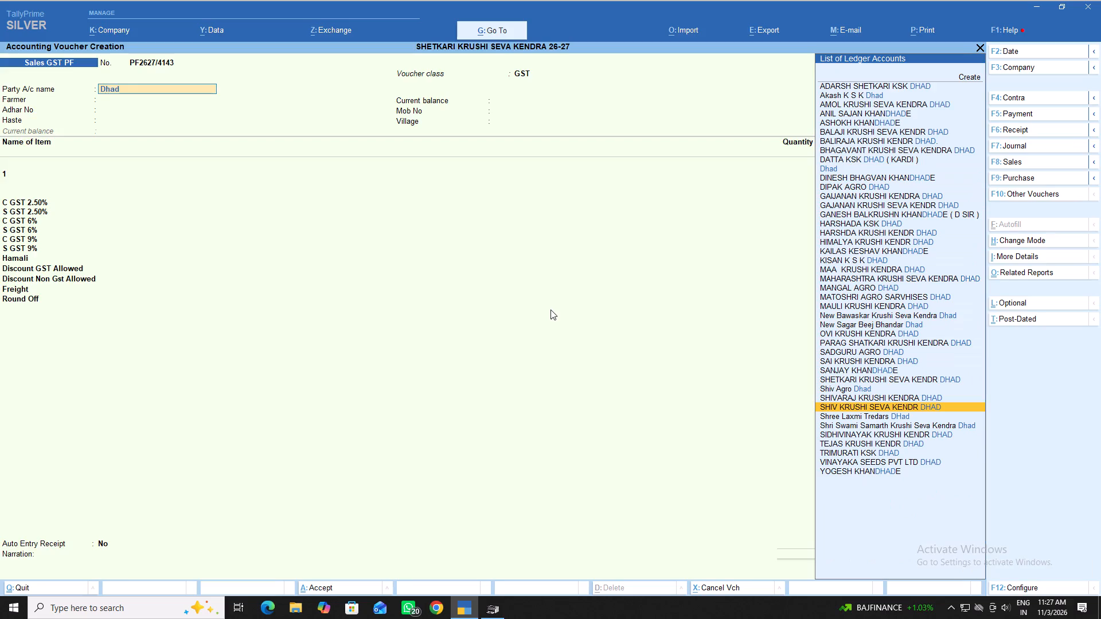
{"action": "key", "text": "Up"}
{"action": "key", "text": "Up"}
{"action": "key", "text": "Up"}
{"action": "key", "text": "Up"}
{"action": "key", "text": "Up"}
{"action": "key", "text": "Up"}
{"action": "key", "text": "Return"}
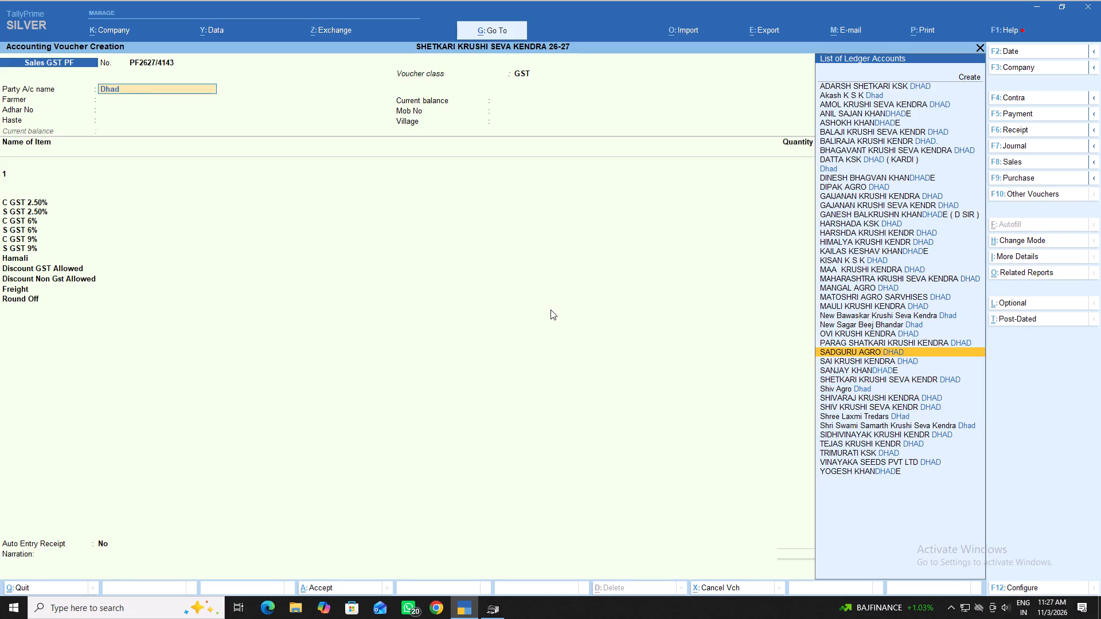
{"action": "key", "text": "Return"}
{"action": "key", "text": "Return"}
{"action": "key", "text": "Return"}
{"action": "key", "text": "Return"}
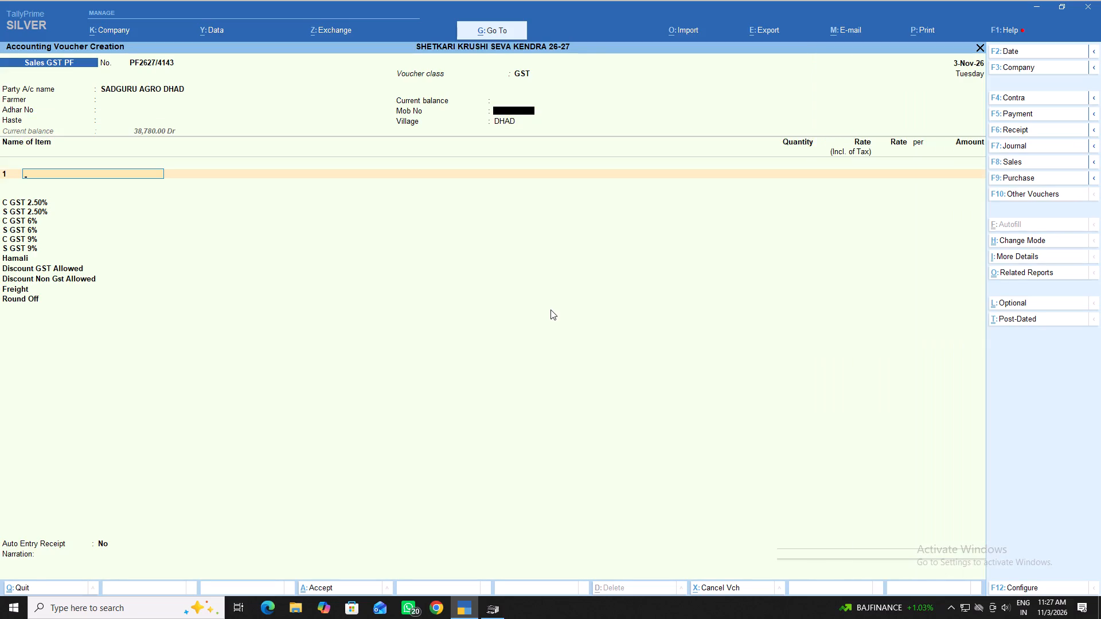
Add Moro Figher 500ml from batch 1250 with quantity 24 NOS at a tax-inclusive rate of 1650.
{"action": "type", "text": "mo"}
{"action": "type", "text": "ro"}
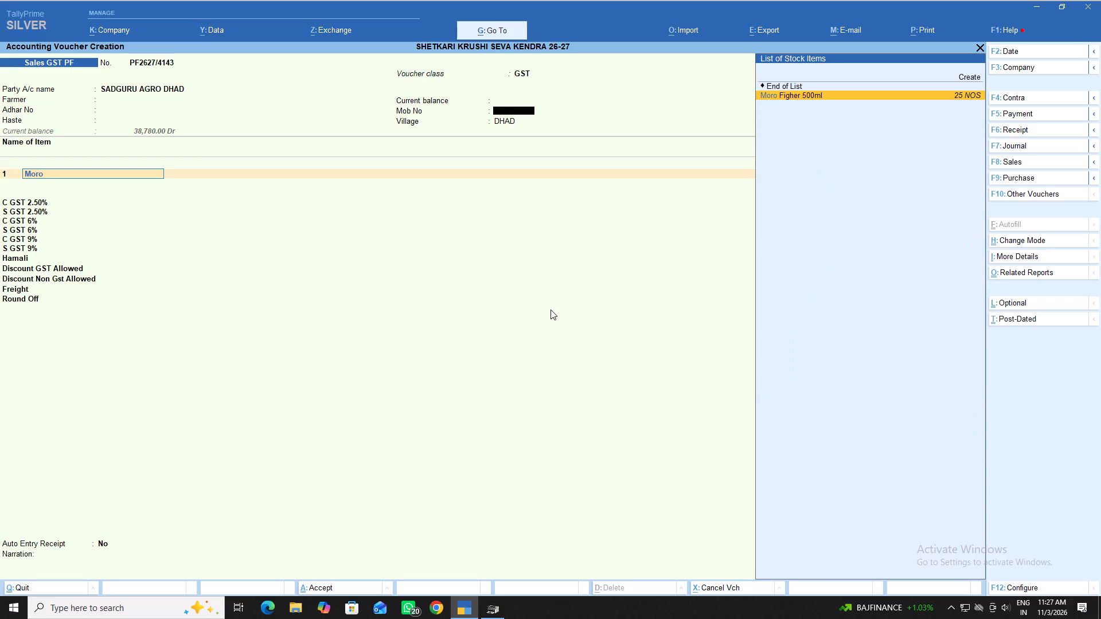
{"action": "key", "text": "Return"}
{"action": "key", "text": "Return"}
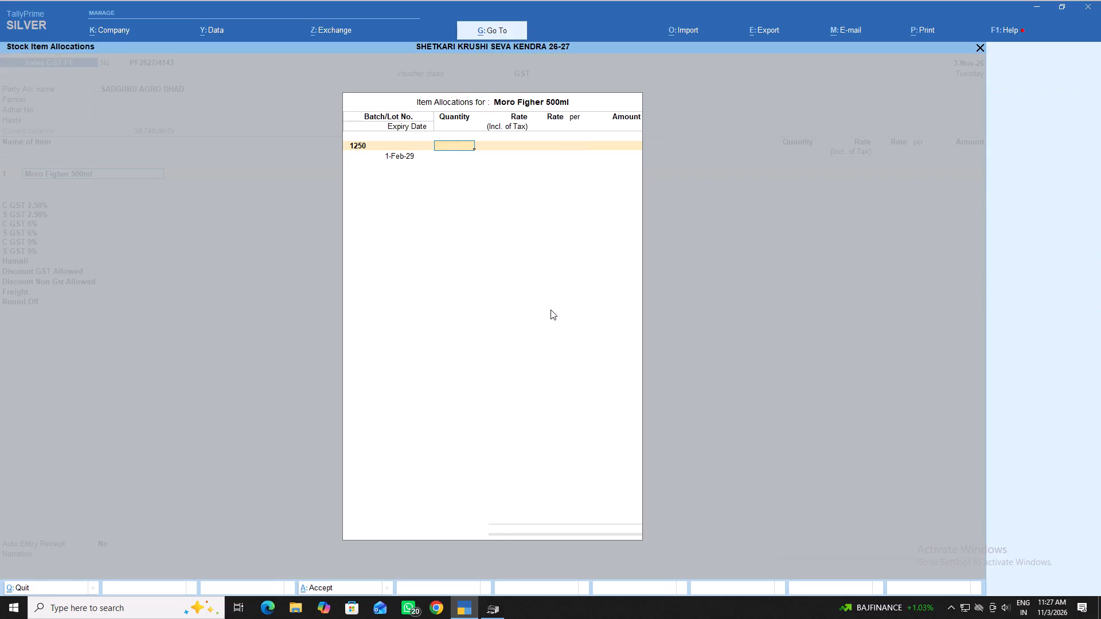
{"action": "type", "text": "25"}
{"action": "key", "text": "Return"}
{"action": "key", "text": "BackSpace"}
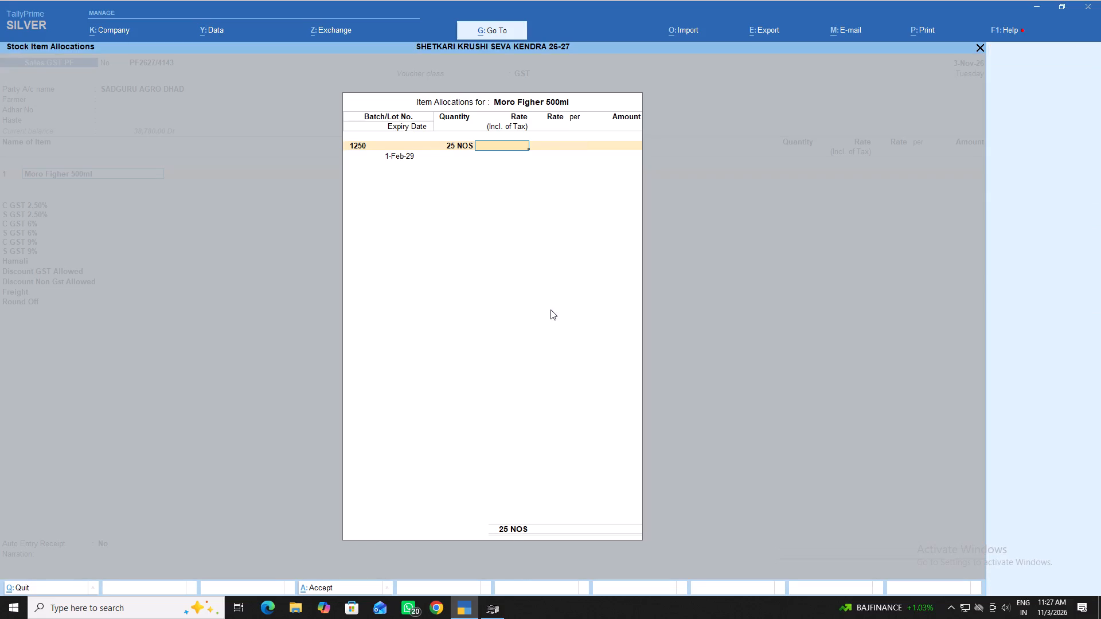
{"action": "type", "text": "24"}
{"action": "key", "text": "Return"}
{"action": "type", "text": "1650"}
{"action": "key", "text": "Return"}
{"action": "key", "text": "Return"}
{"action": "key", "text": "Return"}
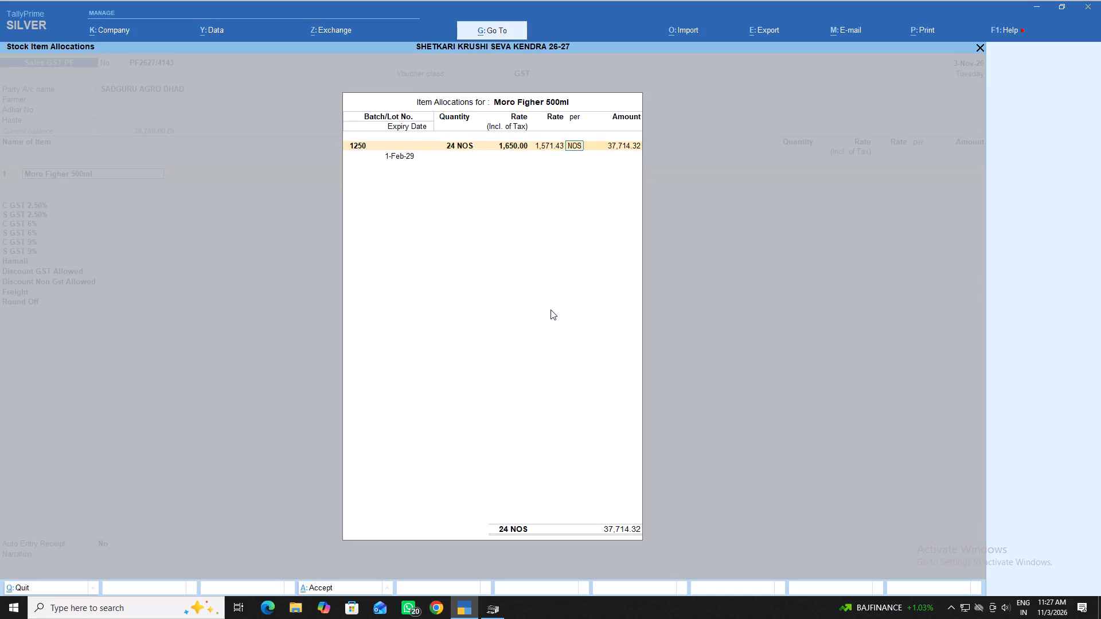
{"action": "key", "text": "Return"}
{"action": "key", "text": "Return"}
{"action": "key", "text": "Return"}
{"action": "key", "text": "Return"}
{"action": "key", "text": "Return"}
{"action": "key", "text": "Return"}
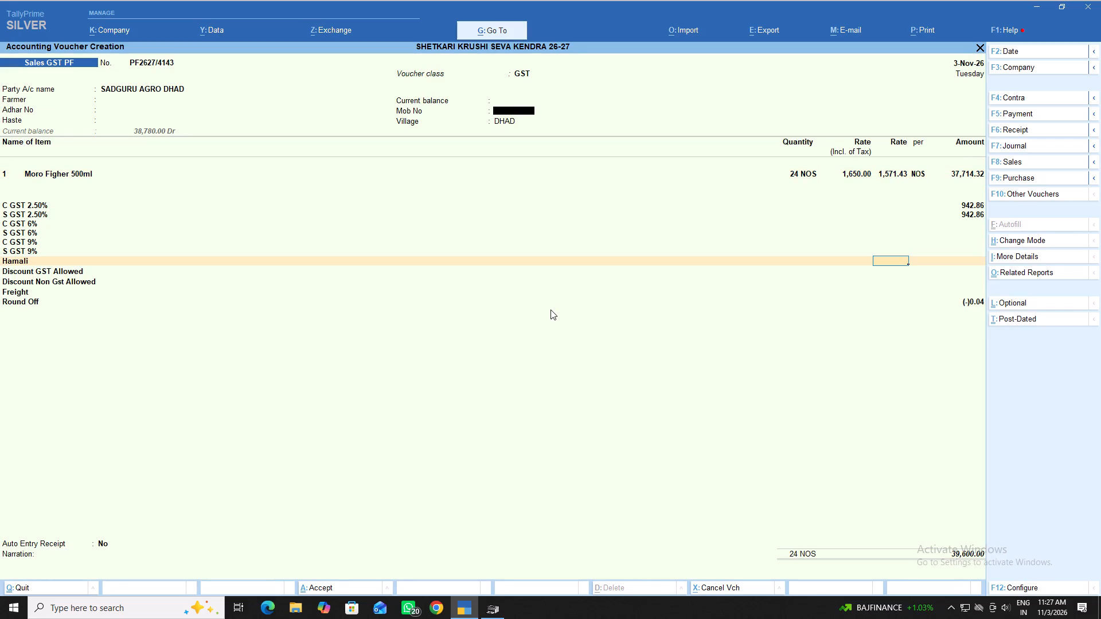
Return to the voucher's item lines and start a new stock item named Moro Fighter 250ml, without an alias.
{"action": "key", "text": "BackSpace"}
{"action": "key", "text": "Return"}
{"action": "key", "text": "alt+c"}
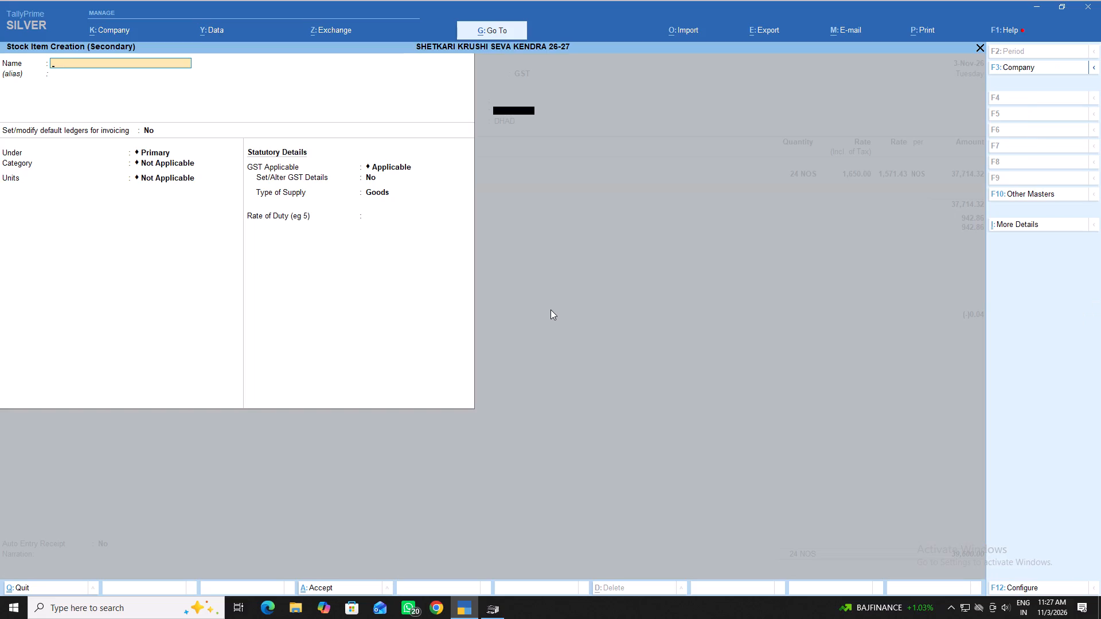
{"action": "type", "text": "moro"}
{"action": "key", "text": "space"}
{"action": "type", "text": "fi"}
{"action": "key", "text": "t"}
{"action": "key", "text": "BackSpace"}
{"action": "key", "text": "g"}
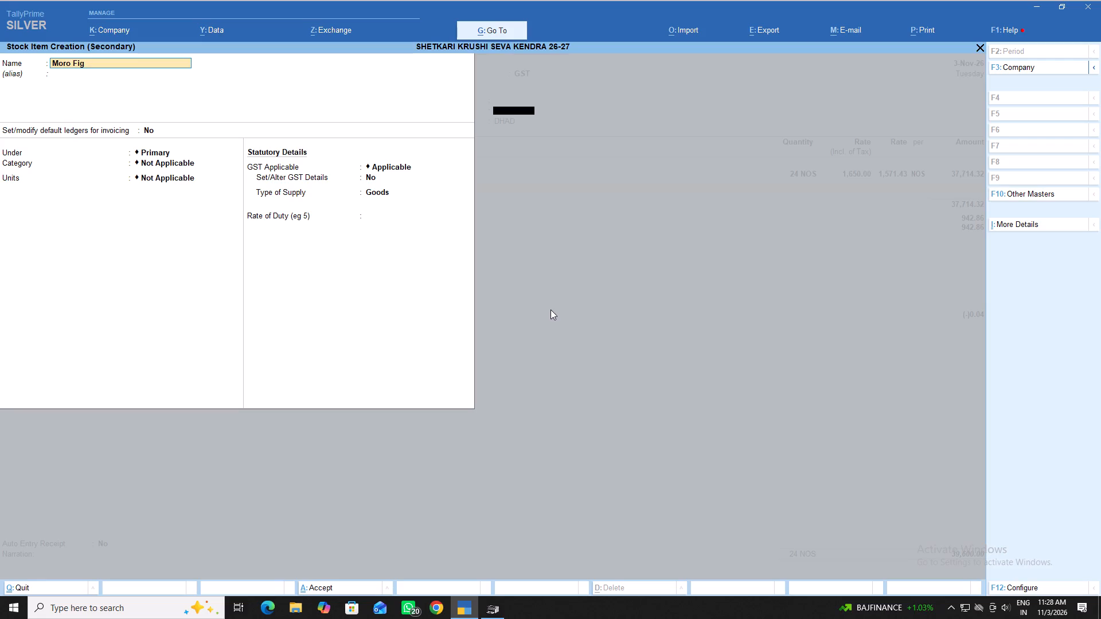
{"action": "key", "text": "h"}
{"action": "type", "text": "ter"}
{"action": "key", "text": "space"}
{"action": "type", "text": "250ml"}
{"action": "key", "text": "Return"}
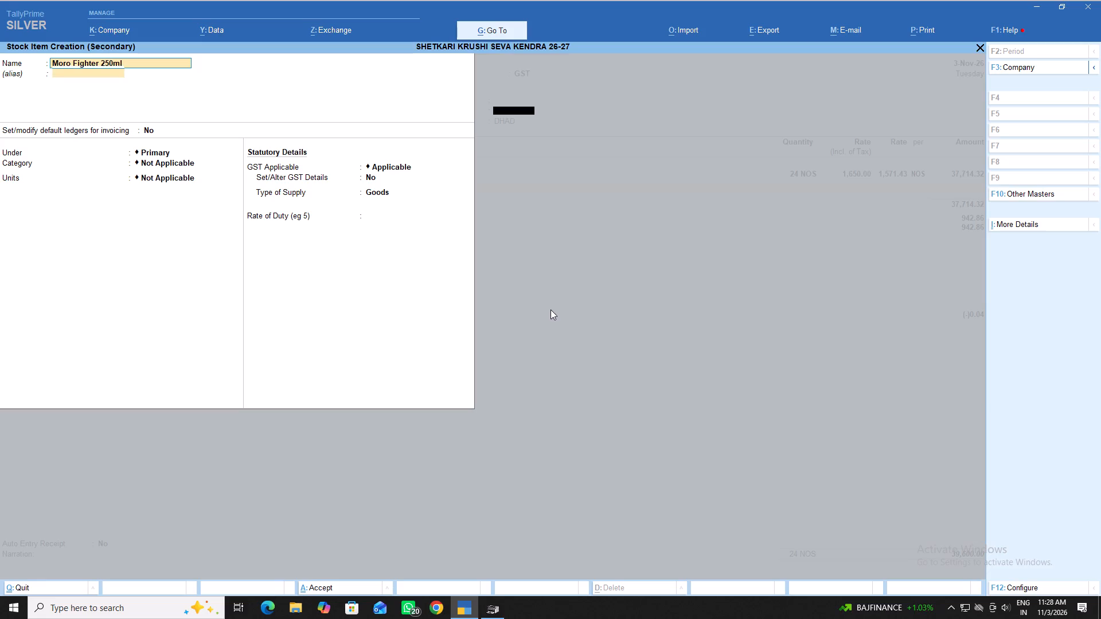
{"action": "key", "text": "Return"}
Set the item's default invoicing ledgers to Sales GST Fertilizers 5% and Purchase GST Fertilizers 5%, with sales at 100%.
{"action": "key", "text": "y"}
{"action": "key", "text": "Return"}
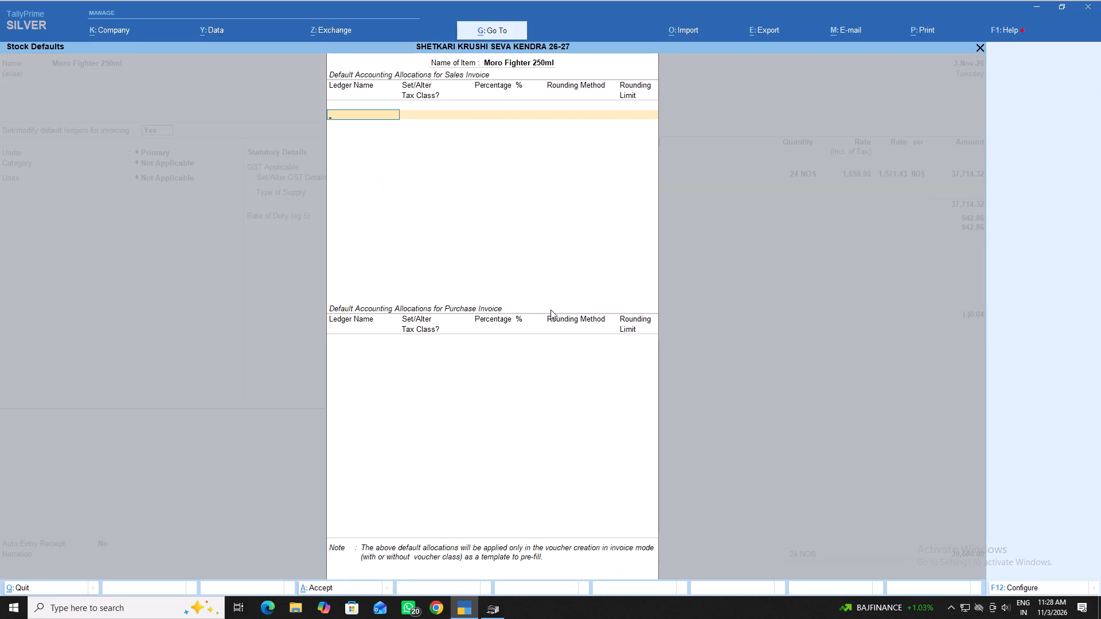
{"action": "key", "text": "5"}
{"action": "key", "text": "Down"}
{"action": "key", "text": "Return"}
{"action": "key", "text": "Return"}
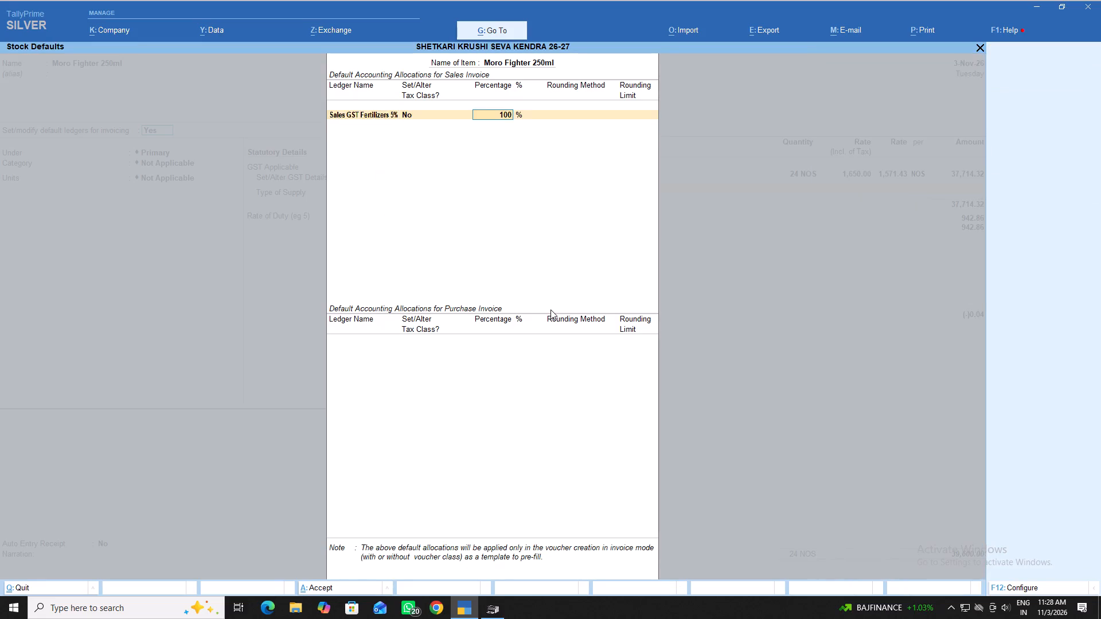
{"action": "key", "text": "Return"}
{"action": "key", "text": "5"}
{"action": "key", "text": "Down"}
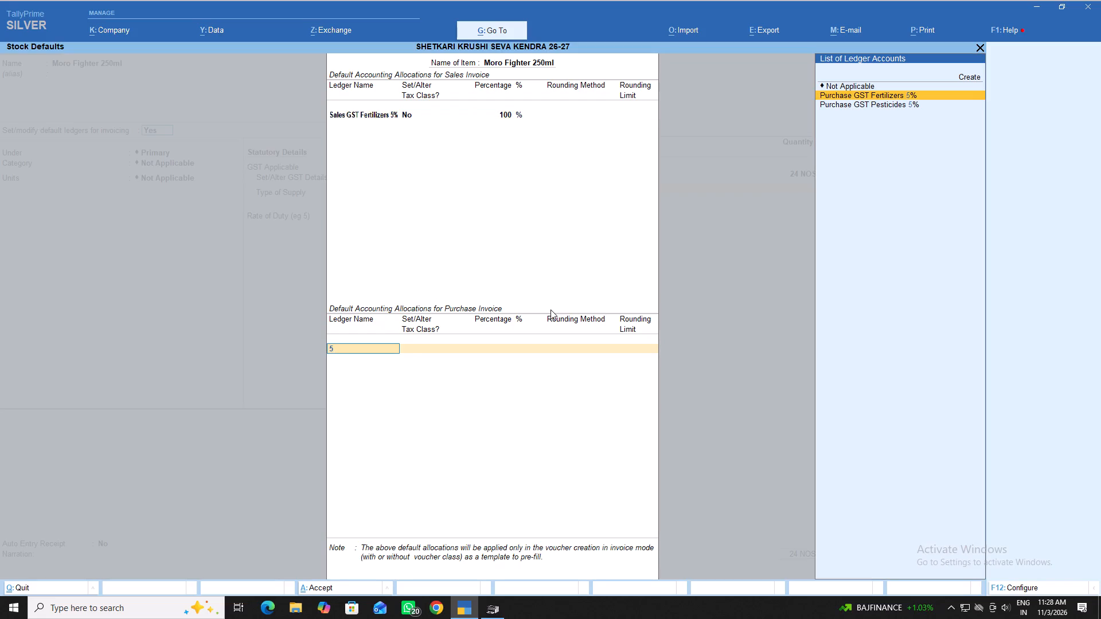
{"action": "key", "text": "Return"}
{"action": "key", "text": "Return"}
{"action": "key", "text": "Return"}
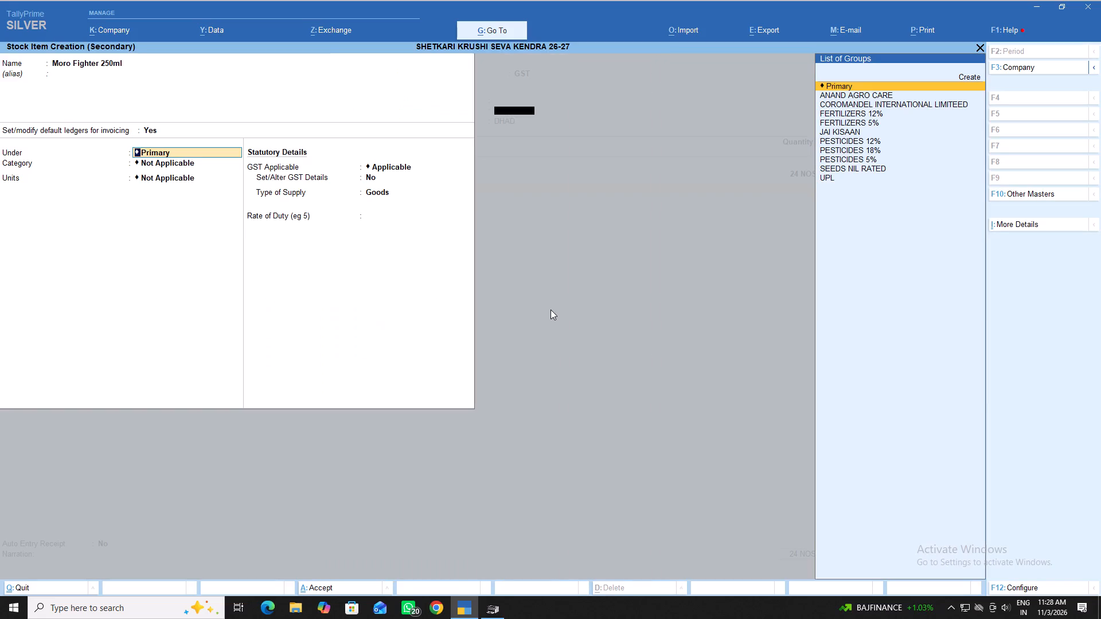
Place the item under the FERTILIZERS 5% group and FOCUS BIOTECH category, keeping NOS as the unit.
{"action": "key", "text": "Down"}
{"action": "key", "text": "Down"}
{"action": "key", "text": "Down"}
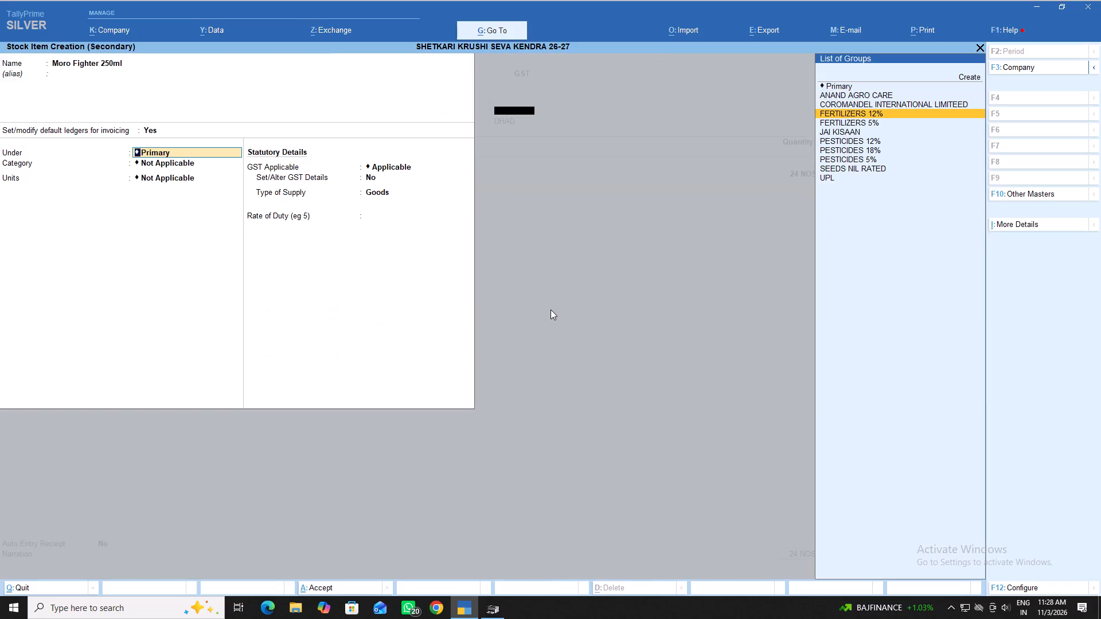
{"action": "key", "text": "Down"}
{"action": "key", "text": "Return"}
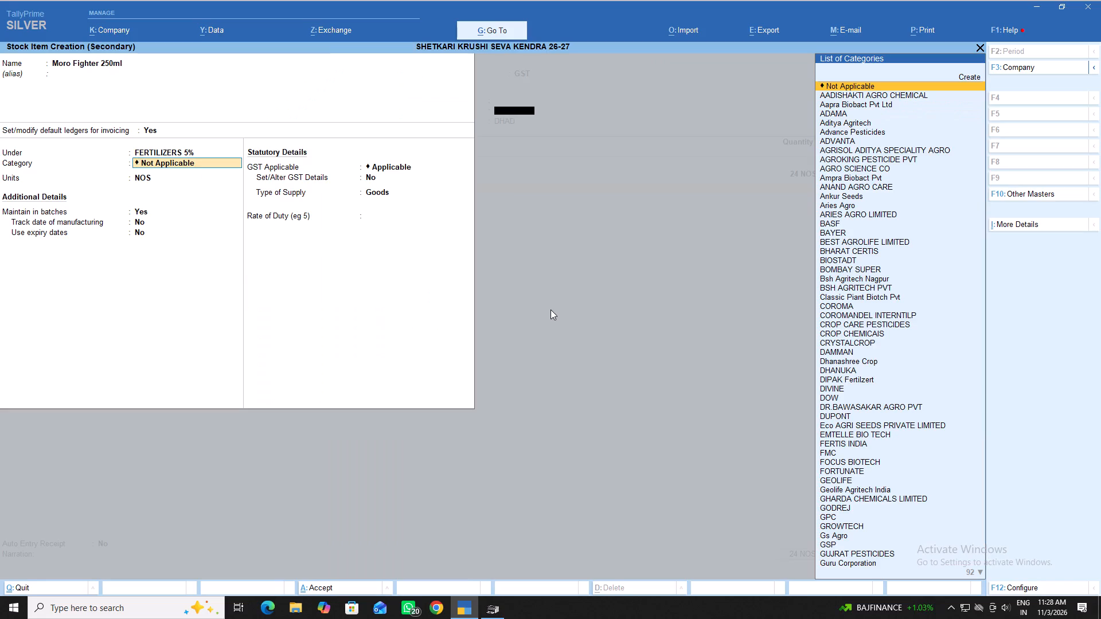
{"action": "type", "text": "fo"}
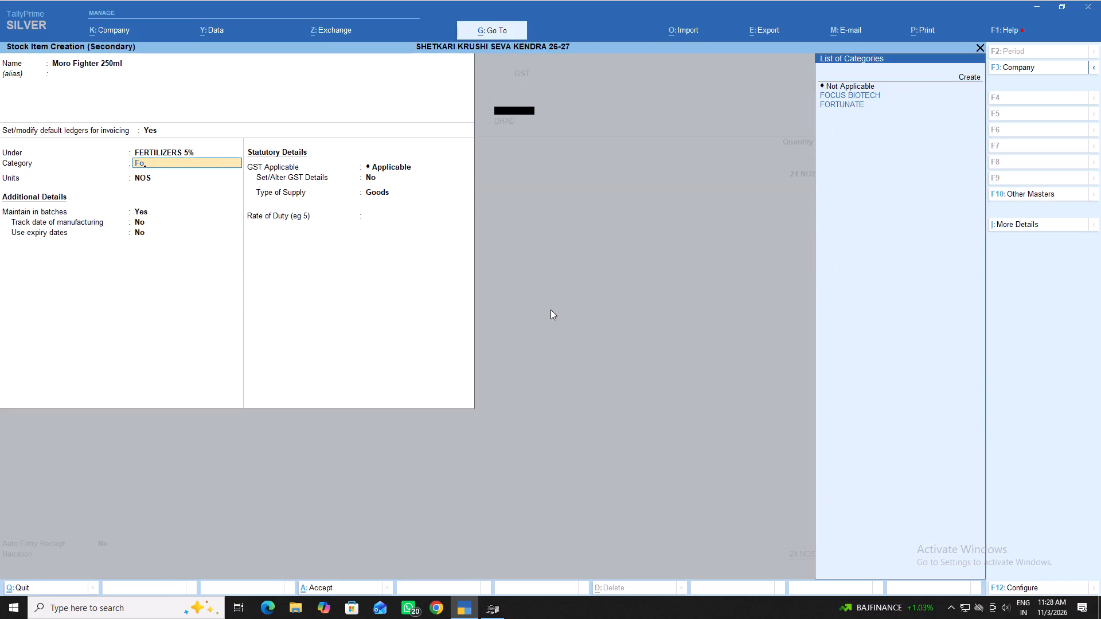
{"action": "key", "text": "Down"}
{"action": "key", "text": "Return"}
{"action": "key", "text": "Return"}
Keep the item maintained in batches without manufacturing dates, enable the use of expiry dates, and keep GST applicable.
{"action": "key", "text": "Return"}
{"action": "key", "text": "Return"}
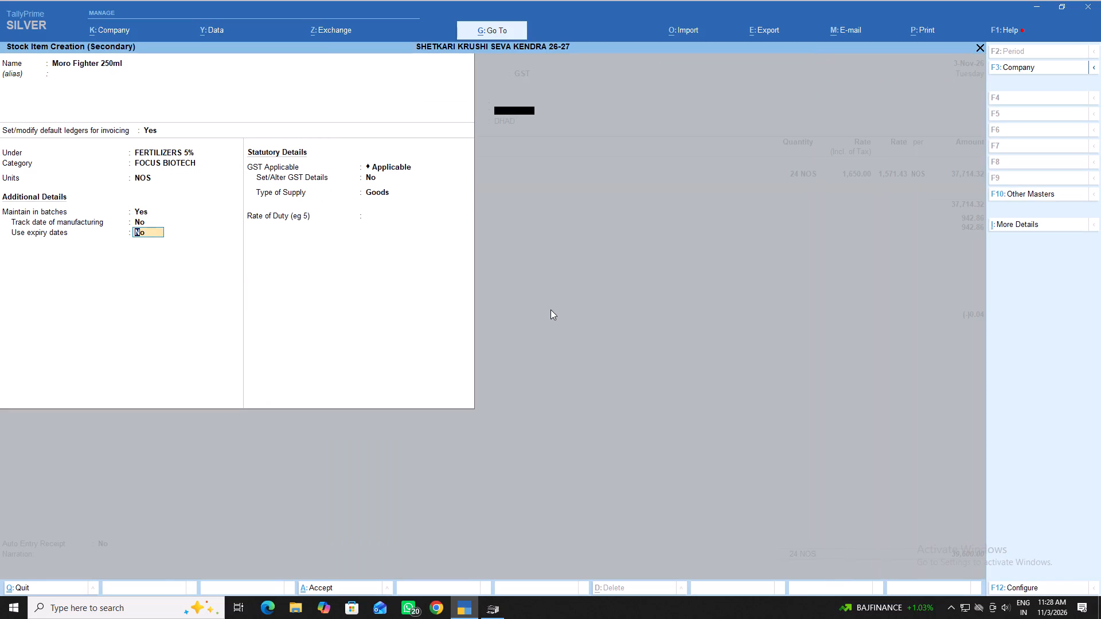
{"action": "key", "text": "y"}
{"action": "key", "text": "Return"}
{"action": "key", "text": "Return"}
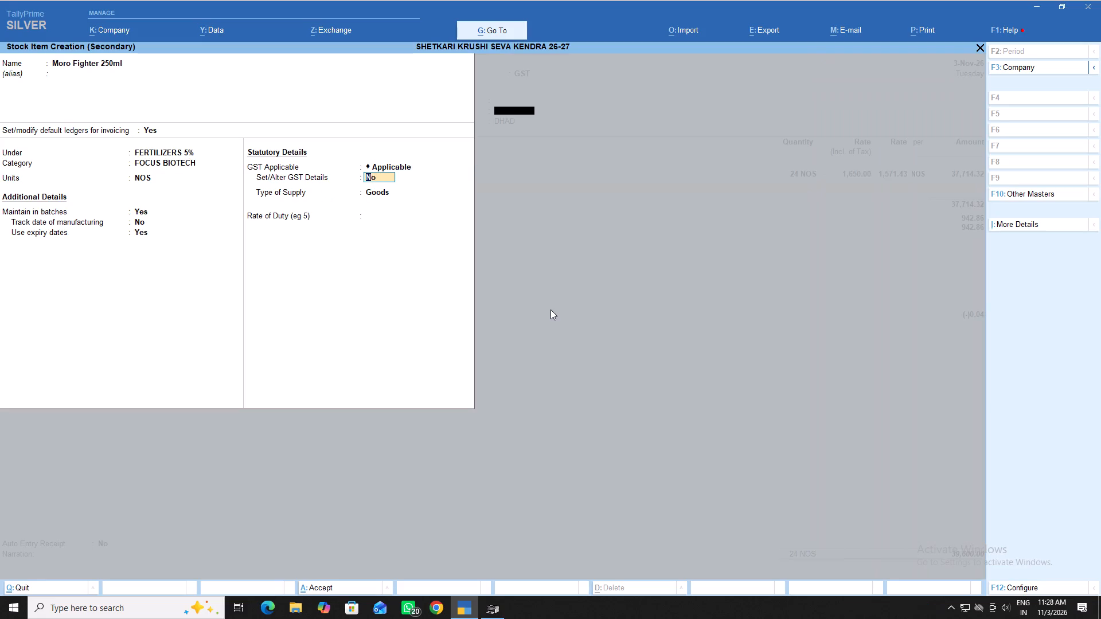
Enable the item's own GST details, with Goods as the description and 1250 as the HSN/SAC code.
{"action": "key", "text": "y"}
{"action": "key", "text": "Return"}
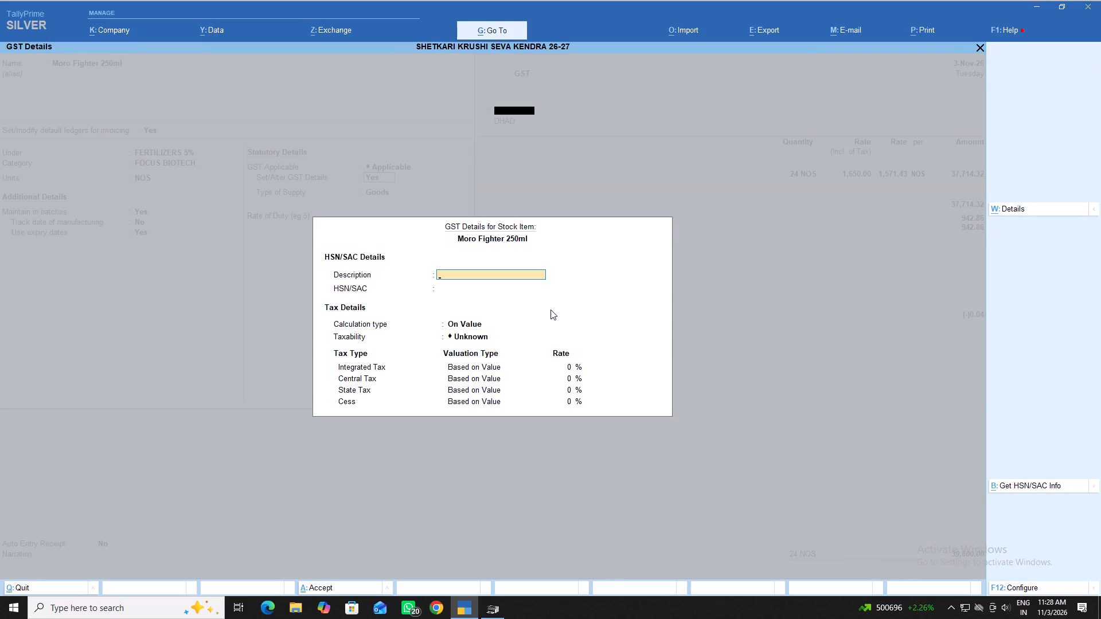
{"action": "type", "text": "goo"}
{"action": "type", "text": "ds"}
{"action": "key", "text": "Return"}
{"action": "type", "text": "1250"}
{"action": "key", "text": "Return"}
Keep the tax calculation on value, make the item Taxable with integrated tax at 5%, and finish its GST details.
{"action": "key", "text": "Return"}
{"action": "key", "text": "Down"}
{"action": "key", "text": "Down"}
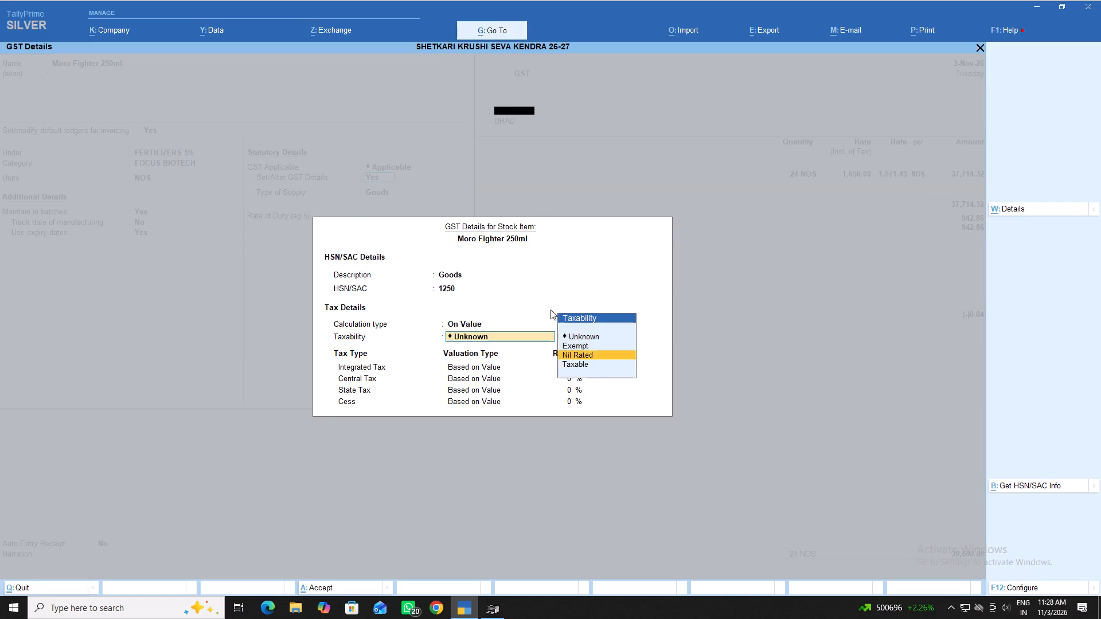
{"action": "key", "text": "Down"}
{"action": "key", "text": "Return"}
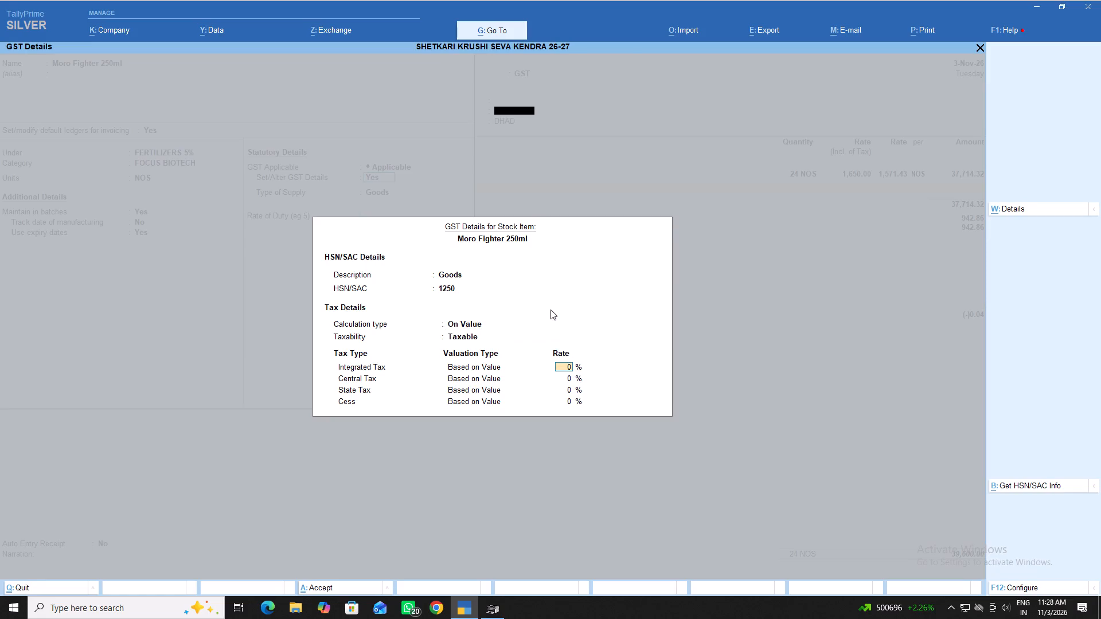
{"action": "key", "text": "5"}
{"action": "key", "text": "Return"}
{"action": "key", "text": "Return"}
{"action": "key", "text": "Return"}
{"action": "key", "text": "Return"}
{"action": "key", "text": "Return"}
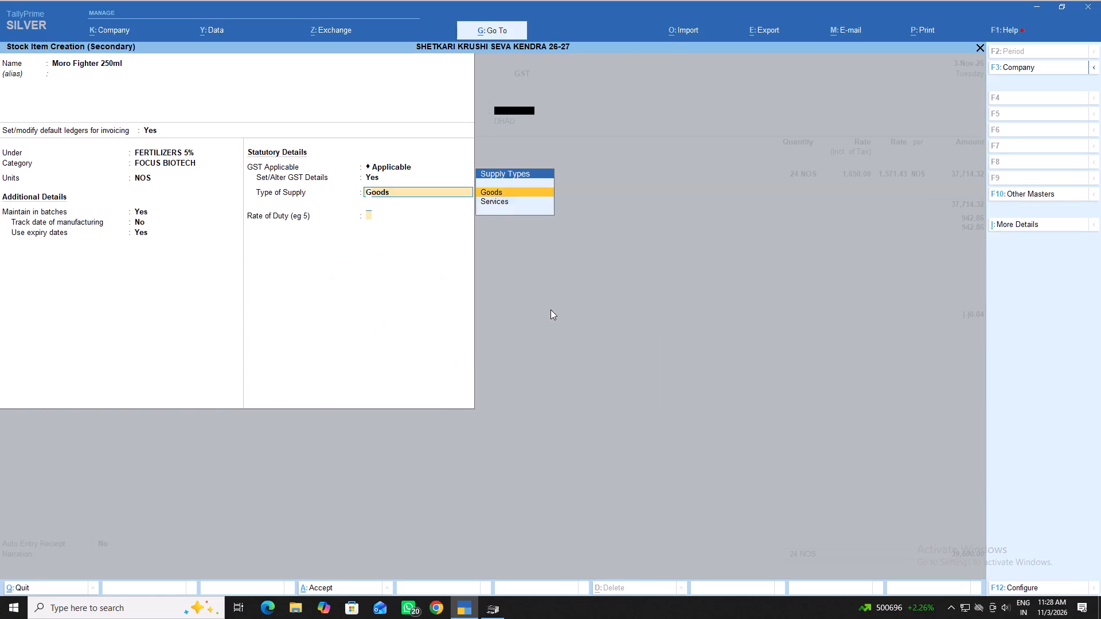
Keep the type of supply as Goods, leave the rate of duty blank, and save the new stock item.
{"action": "key", "text": "Return"}
{"action": "key", "text": "Return"}
{"action": "key", "text": "Return"}
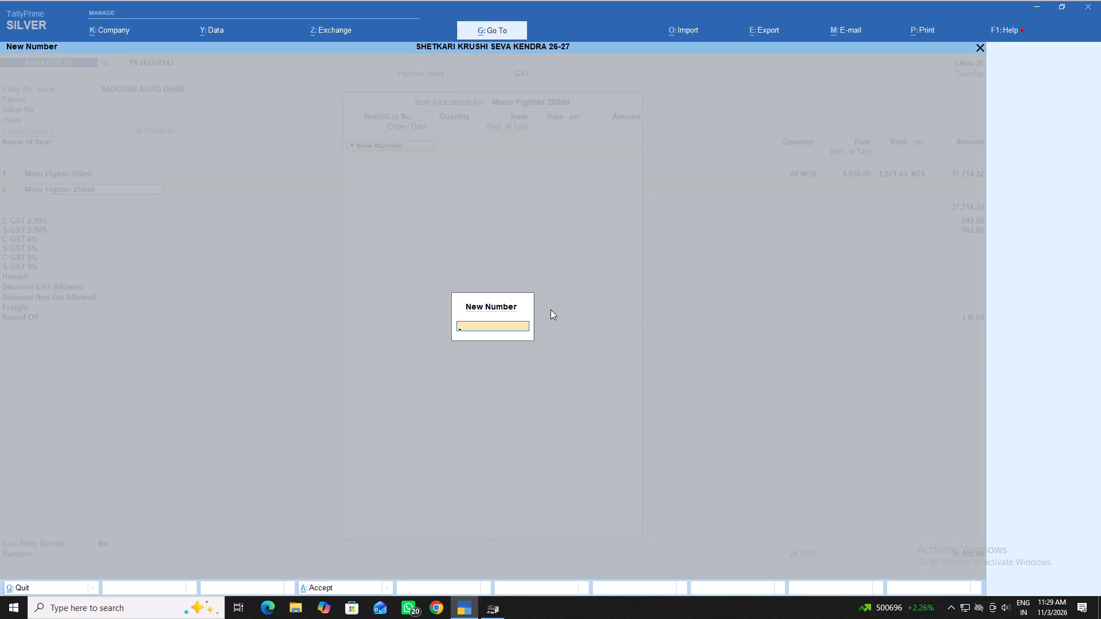
Allocate 24 NOS of Moro Fighter 250ml to a new batch 1250 at a tax-inclusive rate of 825.
{"action": "key", "text": "BackSpace"}
{"action": "type", "text": "1250"}
{"action": "key", "text": "Return"}
{"action": "key", "text": "Return"}
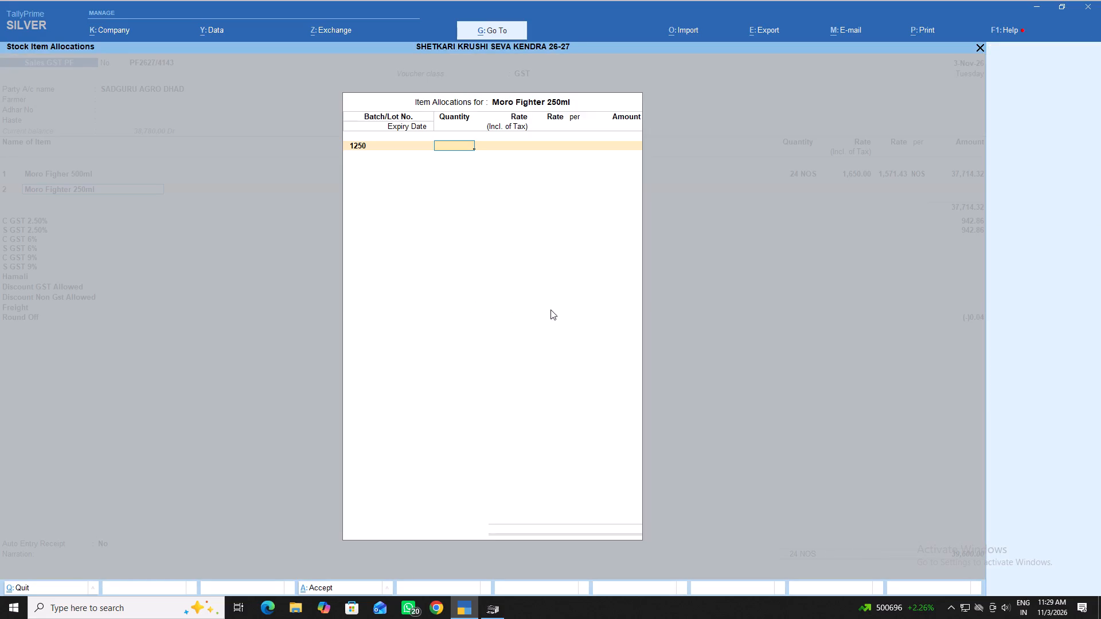
{"action": "type", "text": "24"}
{"action": "key", "text": "Return"}
{"action": "key", "text": "Return"}
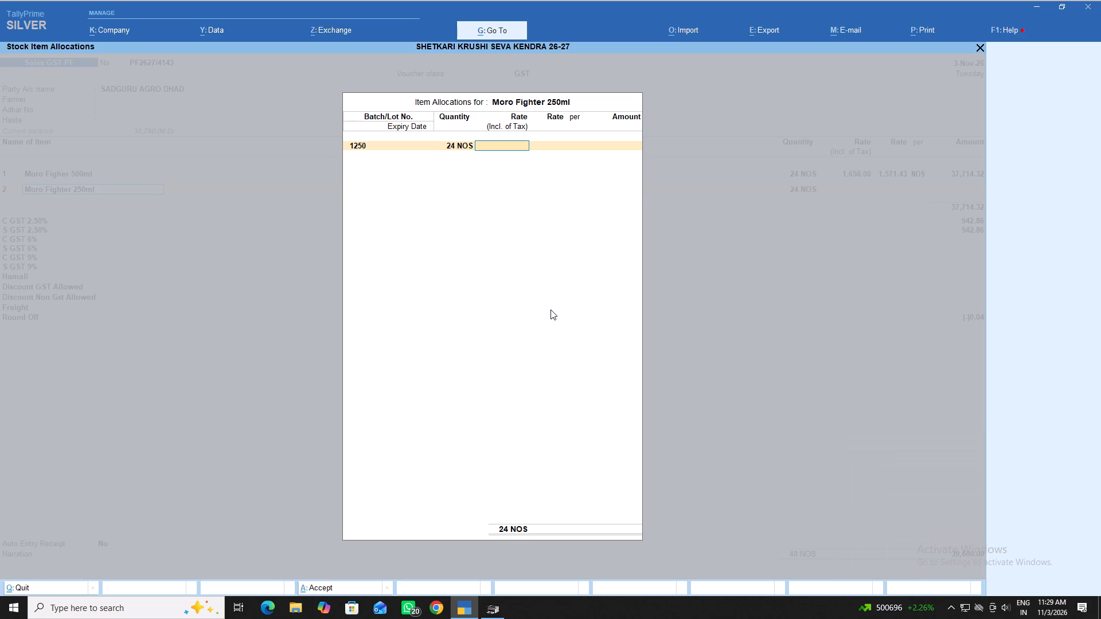
{"action": "key", "text": "8"}
{"action": "type", "text": "25"}
{"action": "key", "text": "Return"}
{"action": "key", "text": "Return"}
{"action": "key", "text": "Return"}
{"action": "key", "text": "Return"}
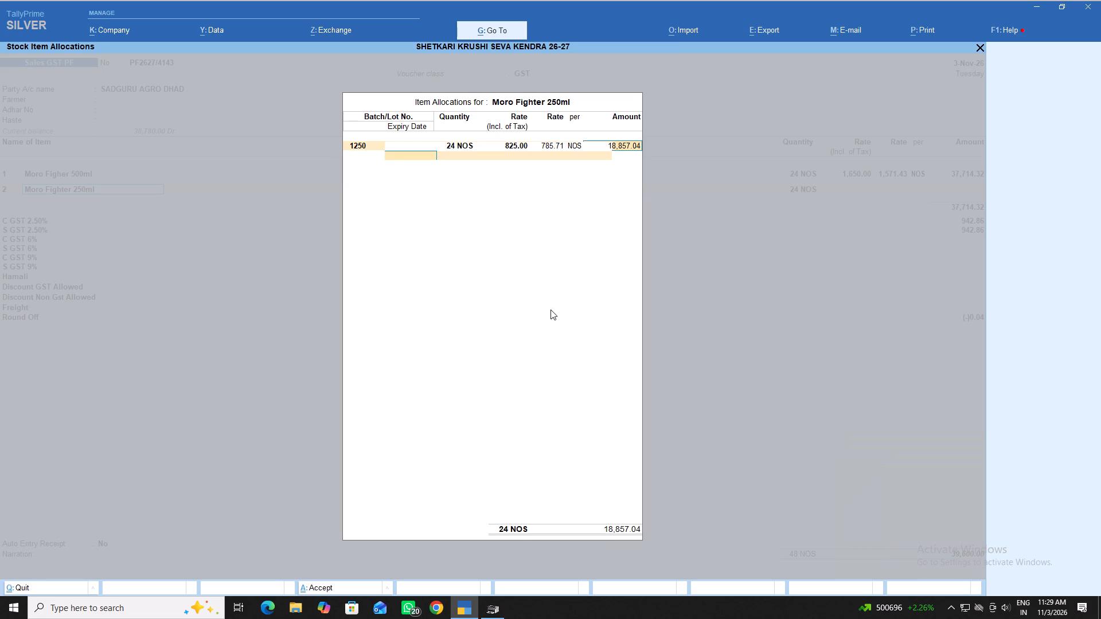
Set batch 1250's expiry date to 1.2.2029 and finish the batch allocation for Moro Fighter 250ml.
{"action": "type", "text": "1.2.2029"}
{"action": "key", "text": "Return"}
{"action": "key", "text": "Return"}
{"action": "key", "text": "Return"}
Leave the hamali, discount and freight lines blank, keep the remaining voucher details, and save the Sales GST PF voucher.
{"action": "key", "text": "Return"}
{"action": "key", "text": "Return"}
{"action": "key", "text": "Return"}
{"action": "key", "text": "Return"}
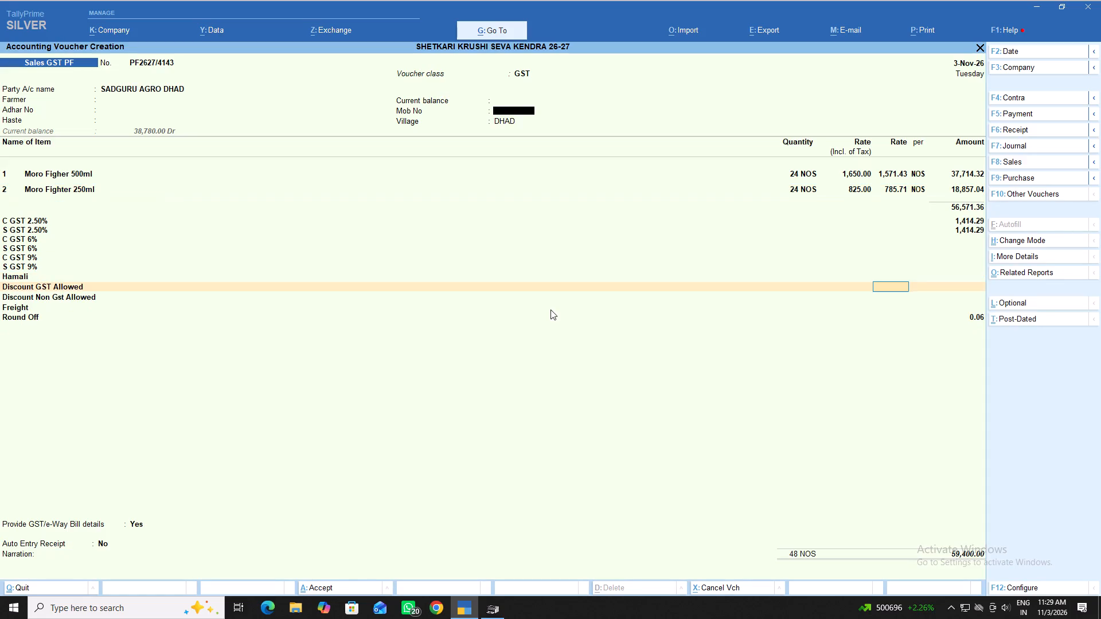
{"action": "key", "text": "Return"}
{"action": "key", "text": "Return"}
{"action": "key", "text": "Return"}
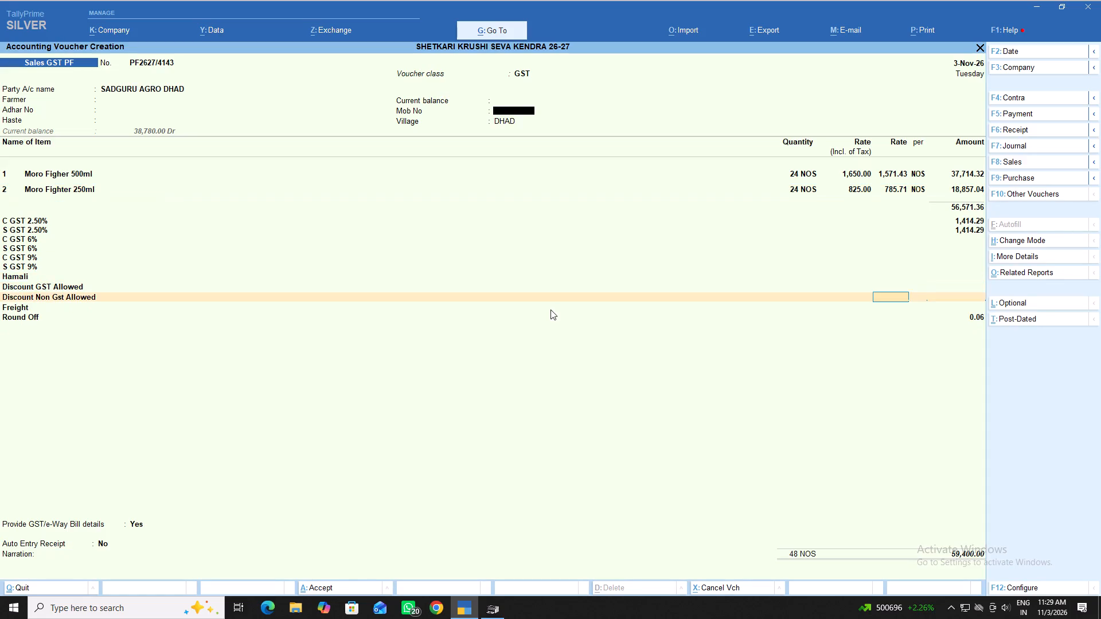
{"action": "key", "text": "Return"}
{"action": "key", "text": "Return"}
{"action": "key", "text": "Return"}
{"action": "key", "text": "Return"}
{"action": "key", "text": "Return"}
{"action": "key", "text": "Return"}
{"action": "key", "text": "Return"}
{"action": "key", "text": "Return"}
{"action": "key", "text": "Return"}
{"action": "key", "text": "Return"}
{"action": "key", "text": "Return"}
{"action": "key", "text": "Return"}
{"action": "key", "text": "Return"}
{"action": "key", "text": "Return"}
{"action": "key", "text": "Return"}
{"action": "key", "text": "Return"}
{"action": "key", "text": "Return"}
{"action": "key", "text": "Return"}
{"action": "key", "text": "Return"}
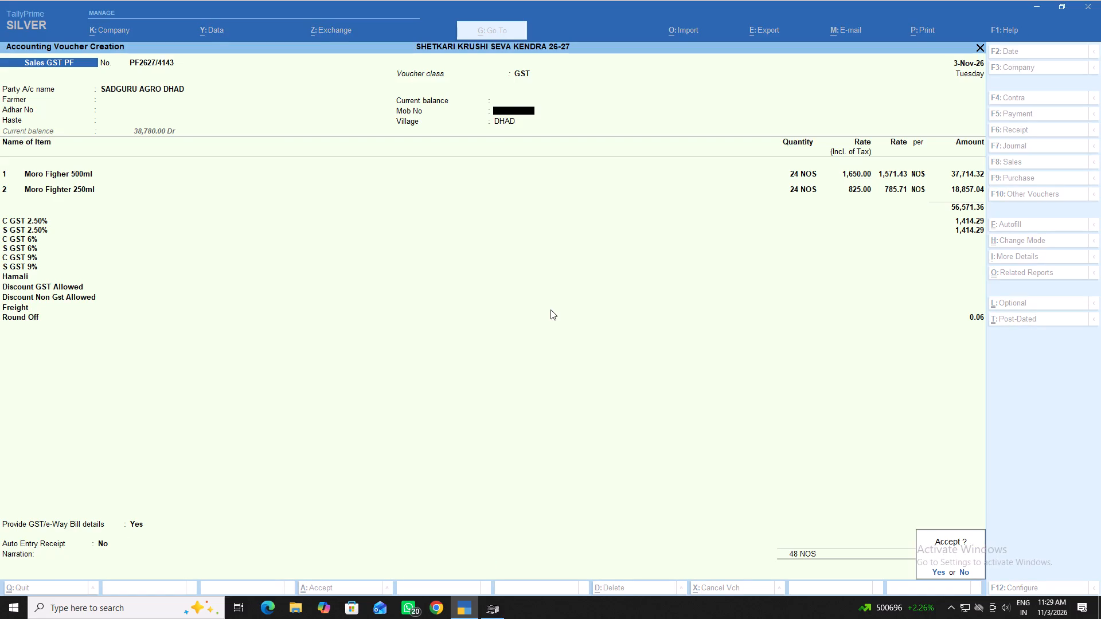
{"action": "key", "text": "Return"}
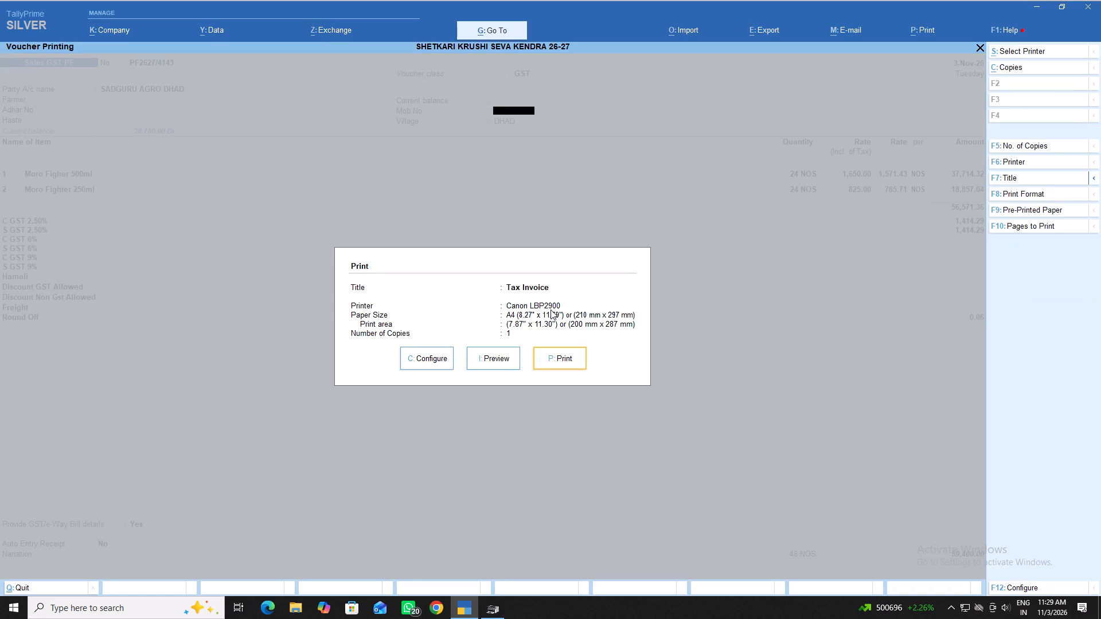
Print one copy of the voucher as a Tax Invoice on the Canon LBP2900.
{"action": "key", "text": "Return"}
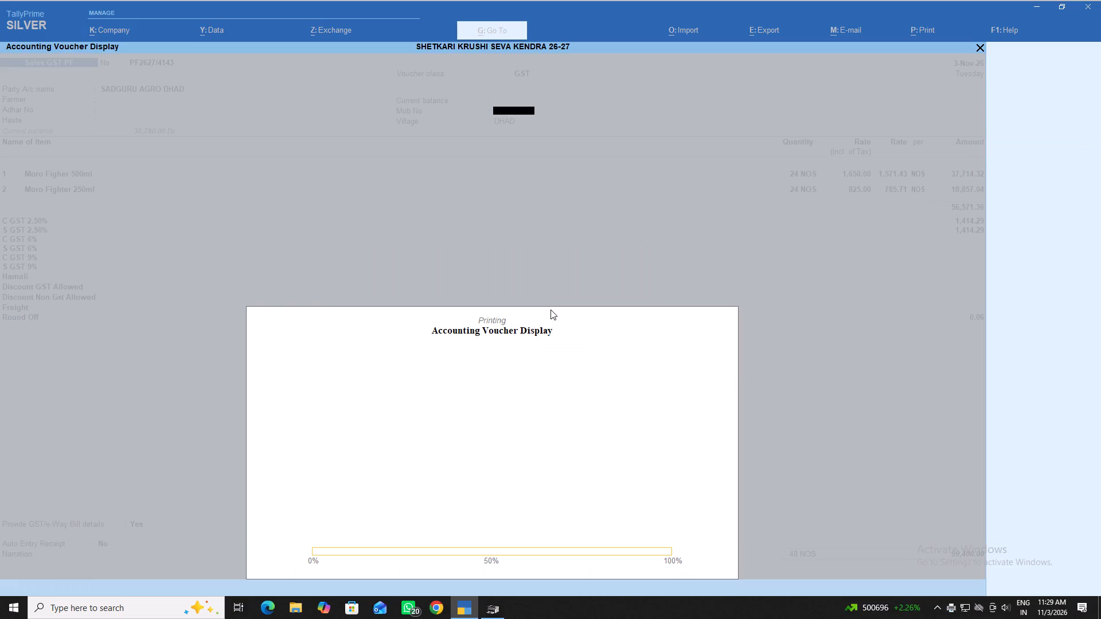
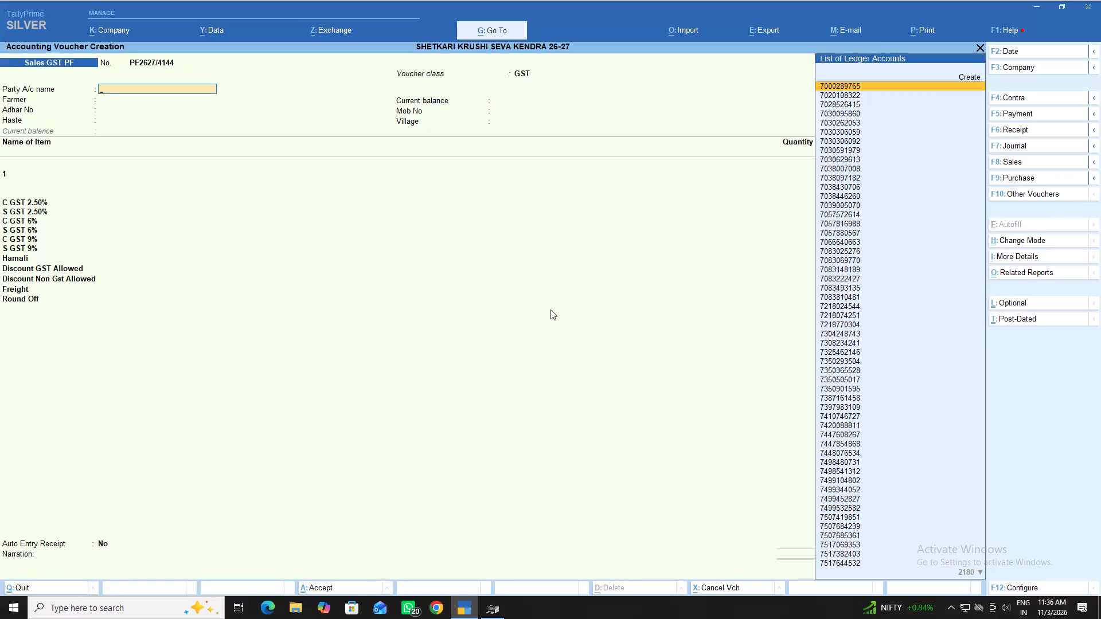
{"action": "type", "text": "gopal"}
{"action": "key", "text": "Down"}
{"action": "key", "text": "Down"}
{"action": "key", "text": "Return"}
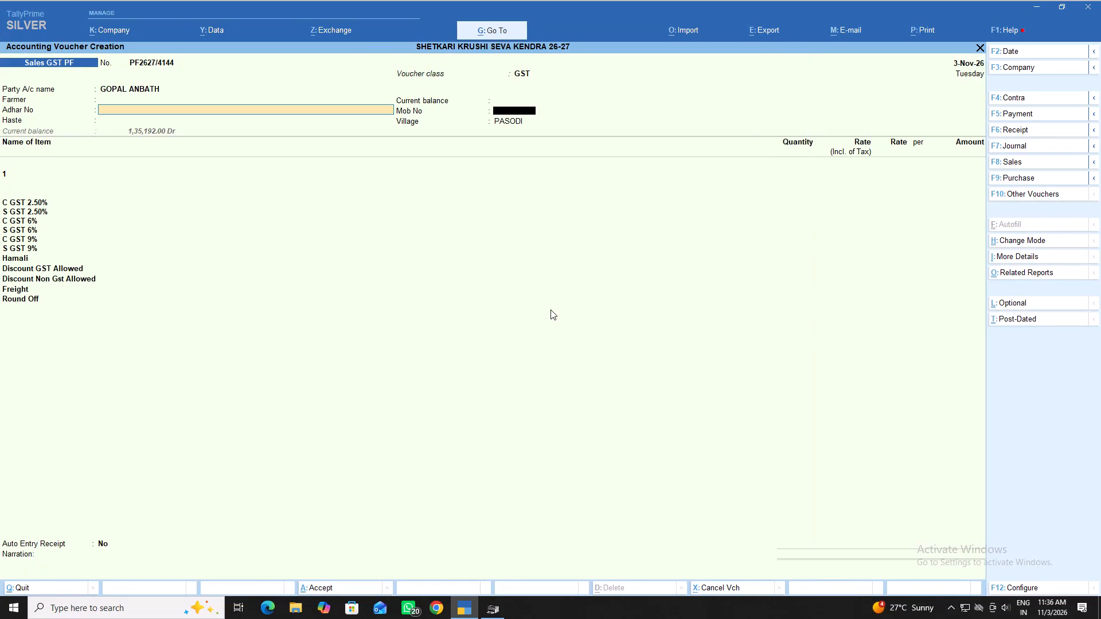
{"action": "key", "text": "Return"}
{"action": "key", "text": "Return"}
{"action": "key", "text": "Return"}
{"action": "key", "text": "Return"}
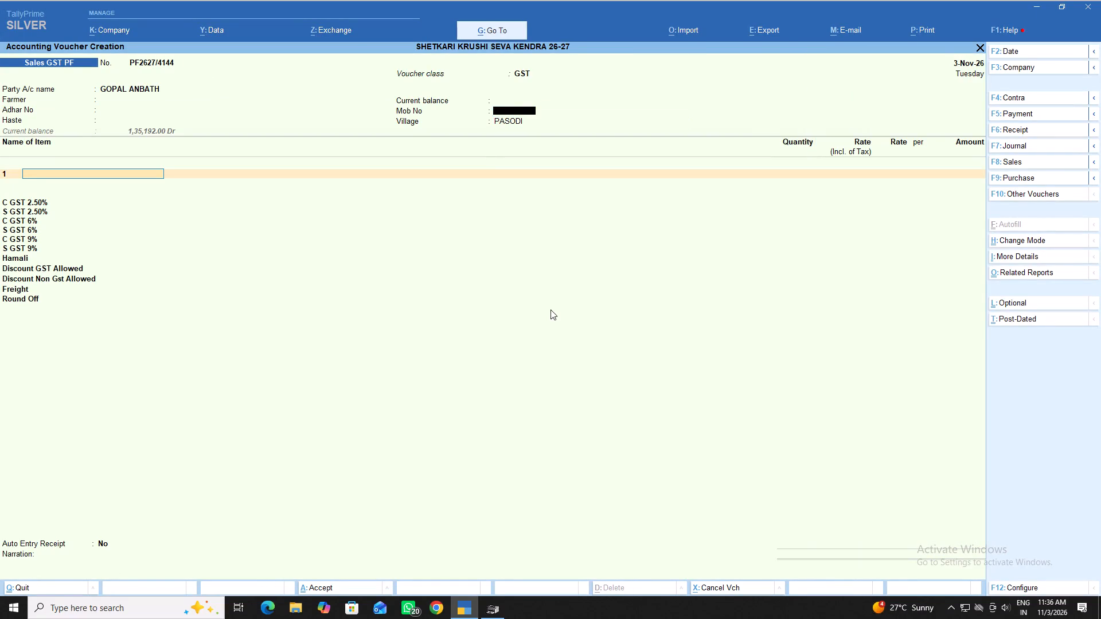
Add MARSHAL 1 LTR as the first item and choose batch 25KMA037 for it.
{"action": "type", "text": "mar"}
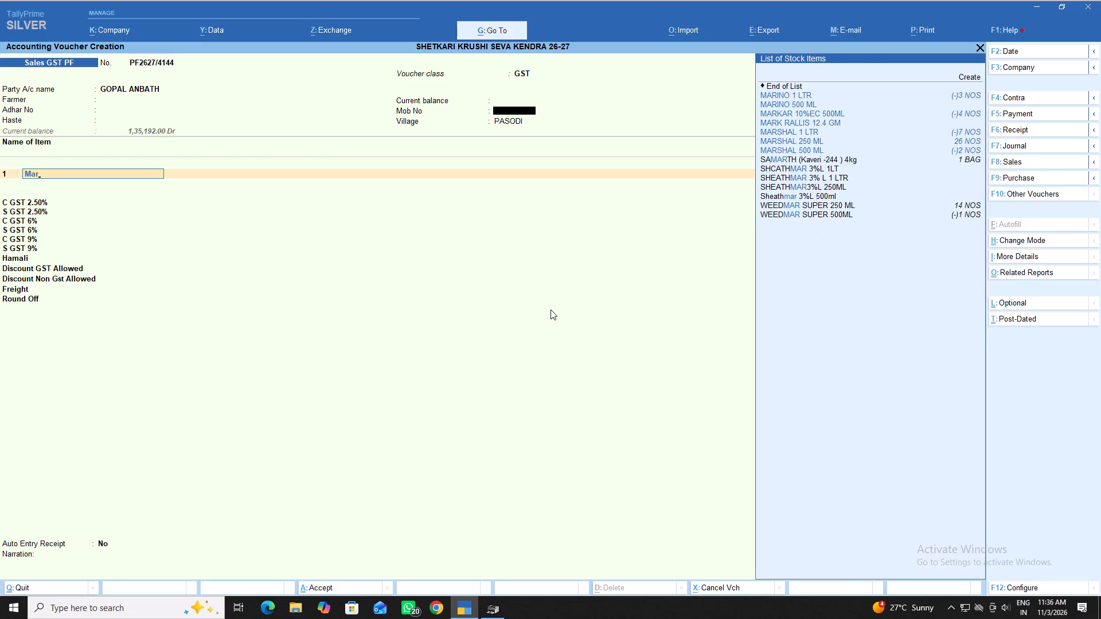
{"action": "key", "text": "Down"}
{"action": "key", "text": "Down"}
{"action": "key", "text": "Down"}
{"action": "key", "text": "Down"}
{"action": "key", "text": "Down"}
{"action": "key", "text": "Down"}
{"action": "key", "text": "Up"}
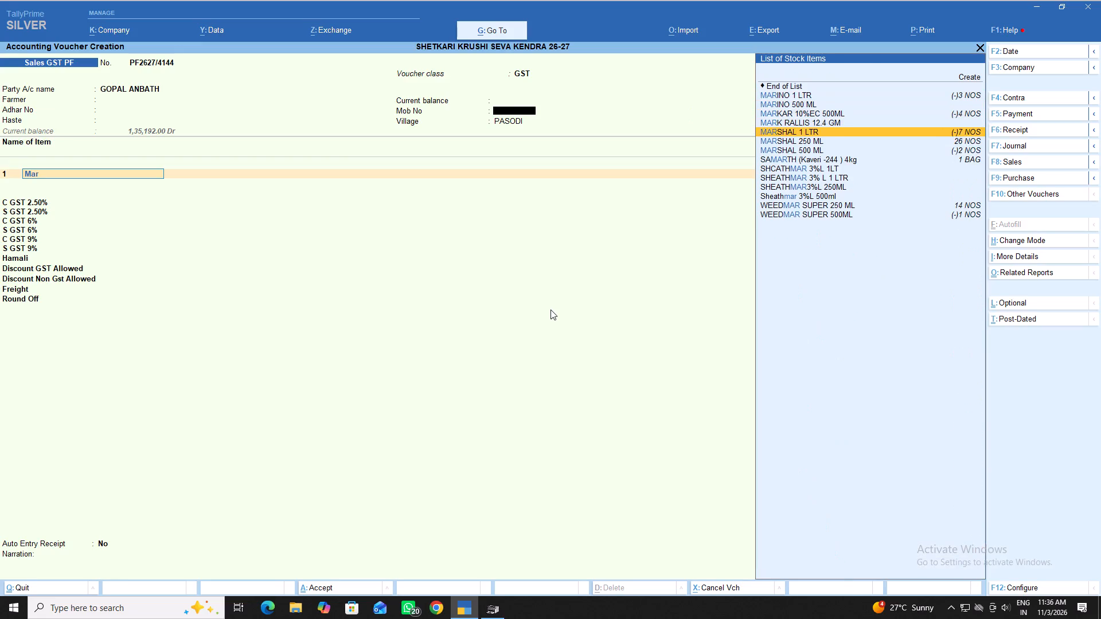
{"action": "key", "text": "Return"}
{"action": "key", "text": "Return"}
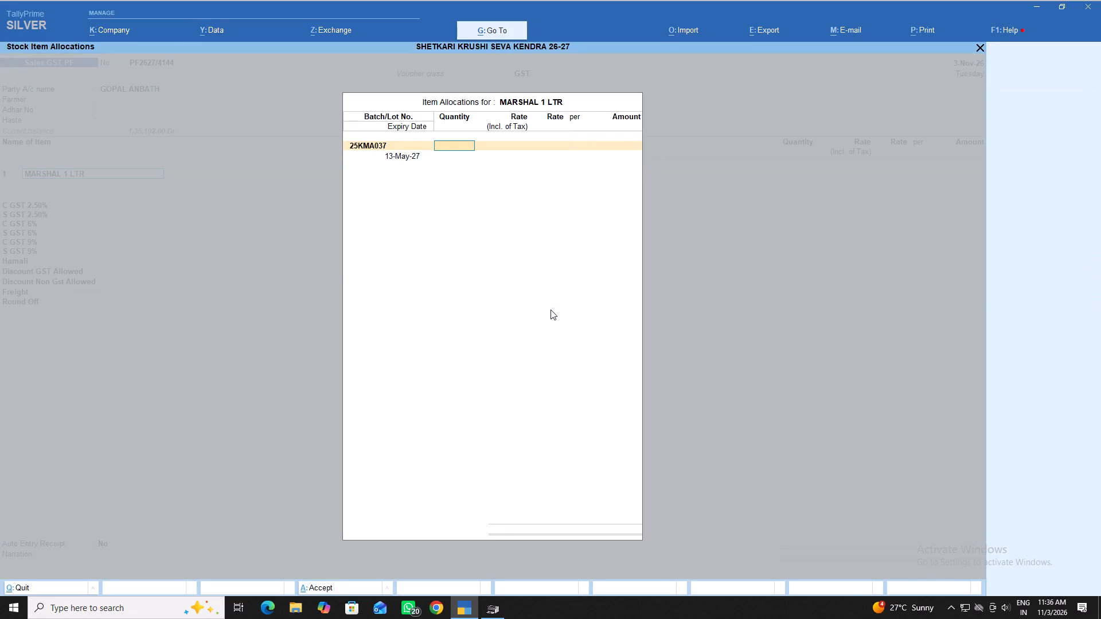
Allocate 3 NOS of MARSHAL 1 LTR at a tax-inclusive rate of 1280 and finish the batch allocation.
{"action": "key", "text": "3"}
{"action": "key", "text": "Return"}
{"action": "key", "text": "Return"}
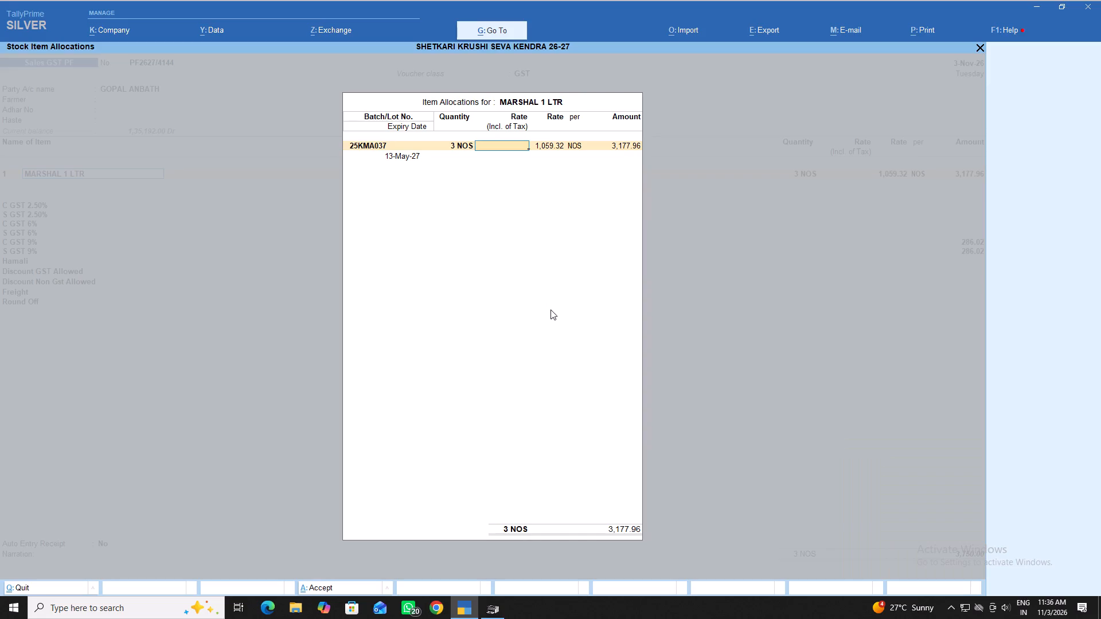
{"action": "type", "text": "12"}
{"action": "type", "text": "80"}
{"action": "key", "text": "Return"}
{"action": "key", "text": "Return"}
{"action": "key", "text": "Return"}
{"action": "key", "text": "Return"}
{"action": "key", "text": "Return"}
{"action": "key", "text": "Return"}
{"action": "key", "text": "Return"}
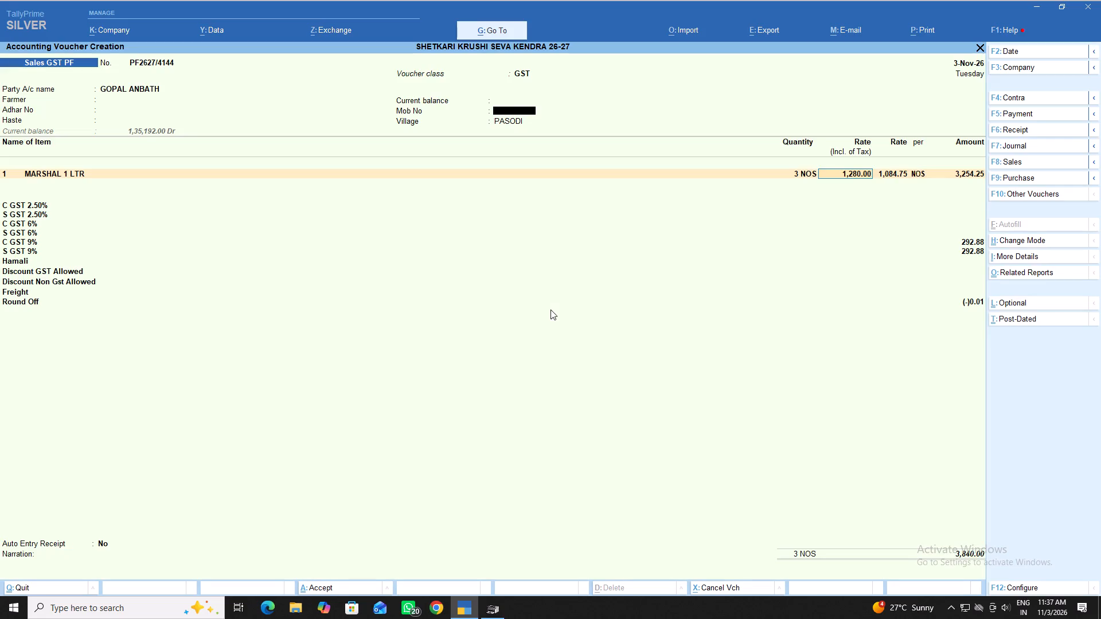
Save the Sales GST PF voucher with hamali, discount and freight left blank, without printing it.
{"action": "key", "text": "Return"}
{"action": "key", "text": "Return"}
{"action": "key", "text": "Return"}
{"action": "key", "text": "Return"}
{"action": "key", "text": "Return"}
{"action": "key", "text": "Return"}
{"action": "key", "text": "Return"}
{"action": "key", "text": "Return"}
{"action": "key", "text": "Return"}
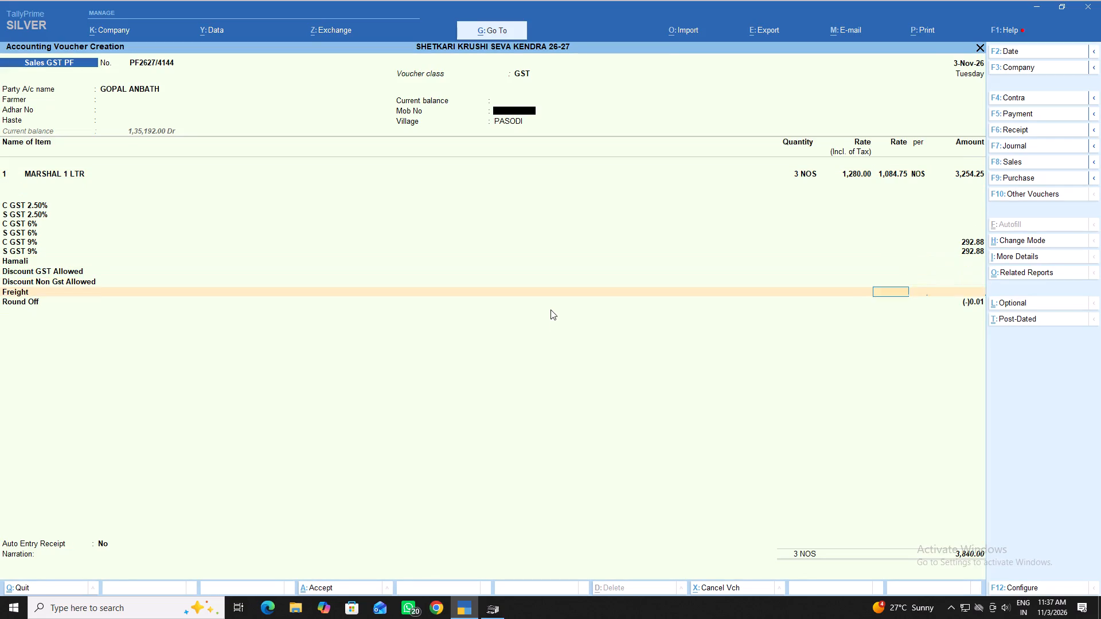
{"action": "key", "text": "Return"}
{"action": "key", "text": "Return"}
{"action": "key", "text": "Return"}
{"action": "key", "text": "Return"}
{"action": "key", "text": "Return"}
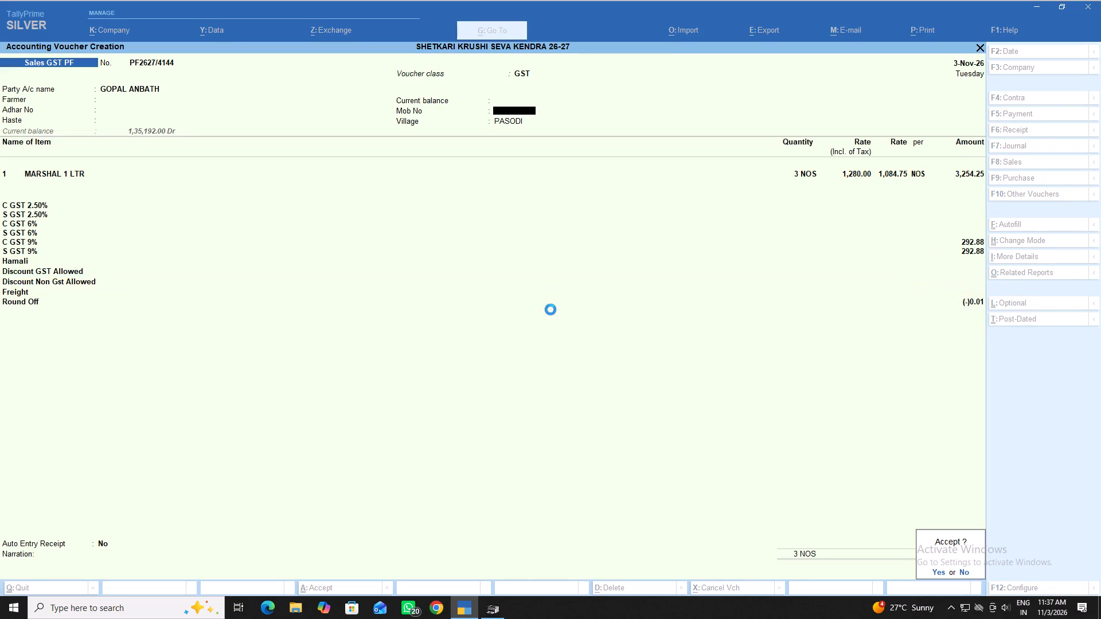
{"action": "key", "text": "Escape"}
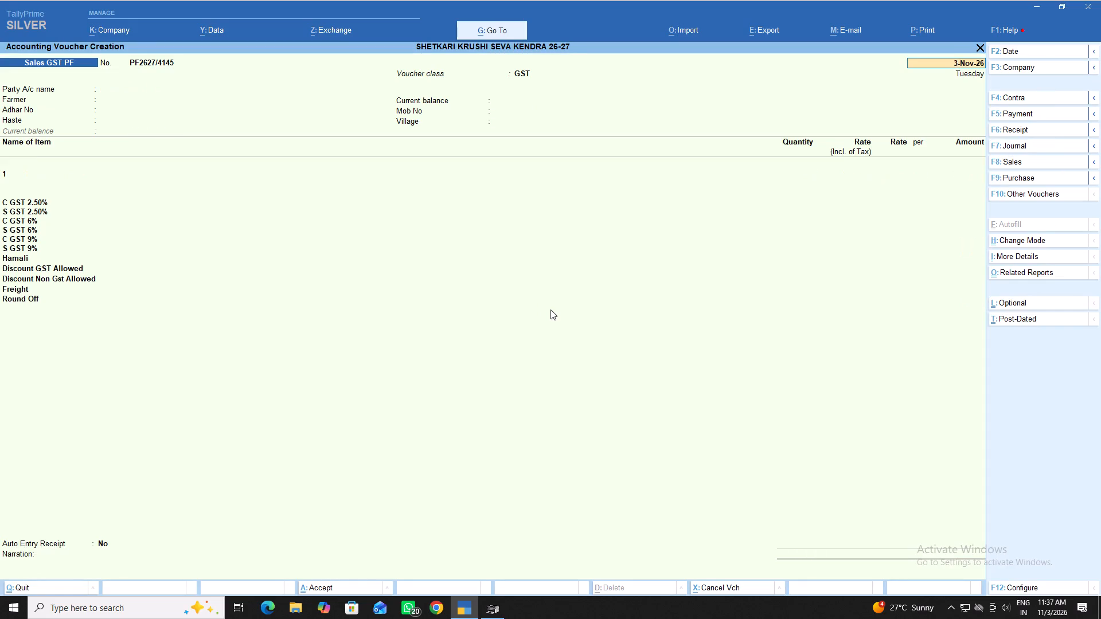
{"action": "key", "text": "Return"}
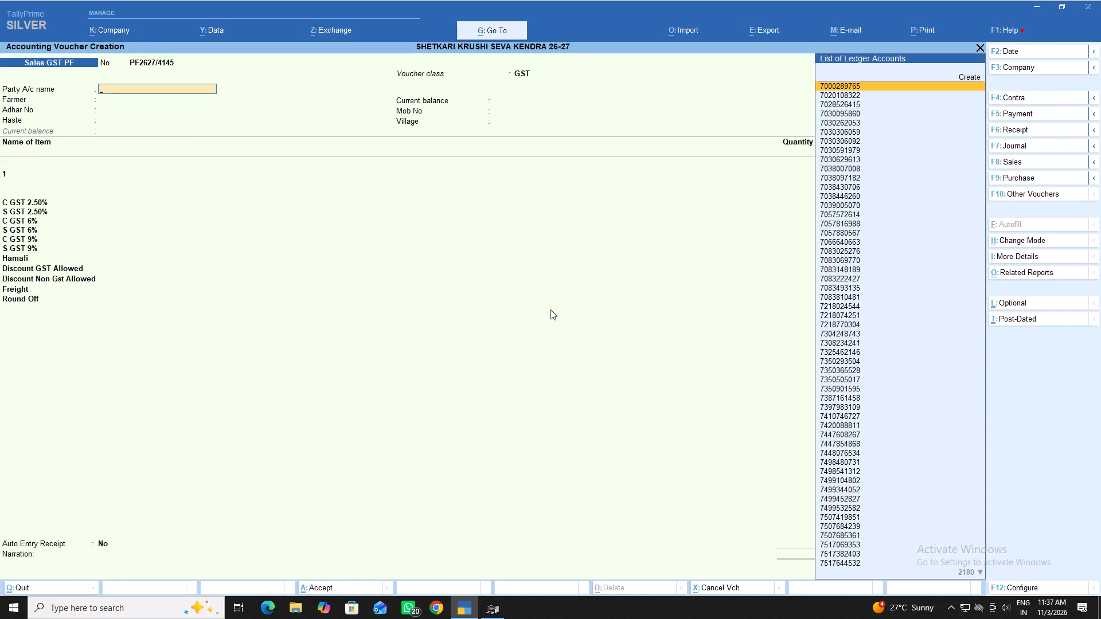
{"action": "type", "text": "go"}
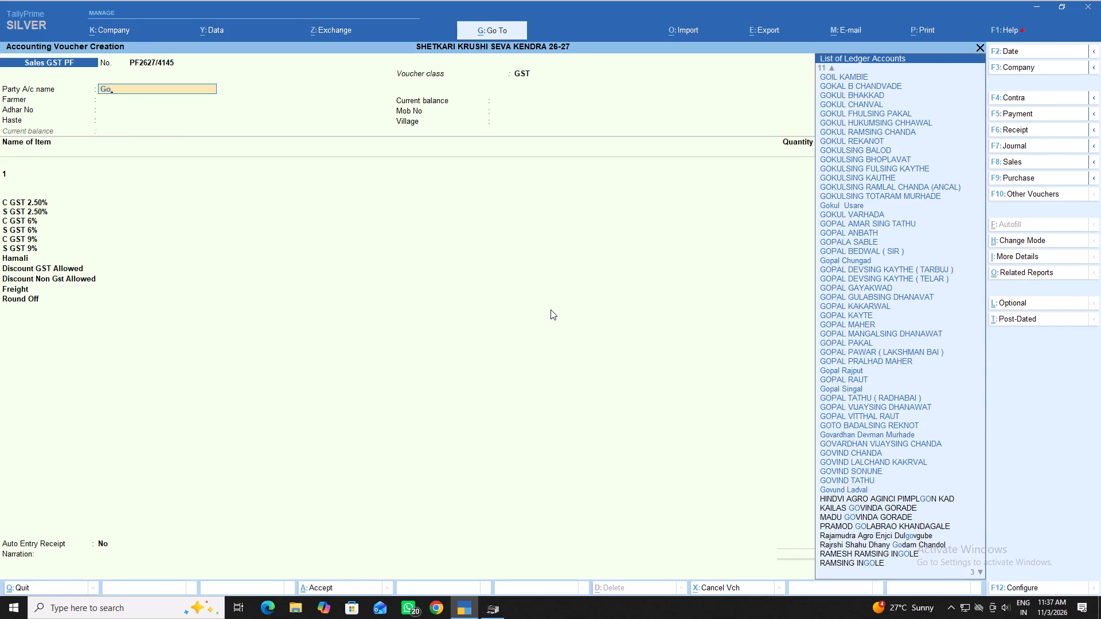
{"action": "key", "text": "Down"}
{"action": "key", "text": "Down"}
{"action": "key", "text": "Down"}
{"action": "key", "text": "Down"}
{"action": "key", "text": "Down"}
{"action": "key", "text": "Down"}
{"action": "key", "text": "Down"}
{"action": "key", "text": "Down"}
{"action": "key", "text": "Down"}
{"action": "key", "text": "Down"}
{"action": "key", "text": "Down"}
{"action": "key", "text": "Down"}
{"action": "key", "text": "Down"}
{"action": "key", "text": "Down"}
{"action": "key", "text": "Down"}
{"action": "key", "text": "Down"}
{"action": "key", "text": "Down"}
{"action": "key", "text": "Down"}
{"action": "key", "text": "Down"}
{"action": "key", "text": "Down"}
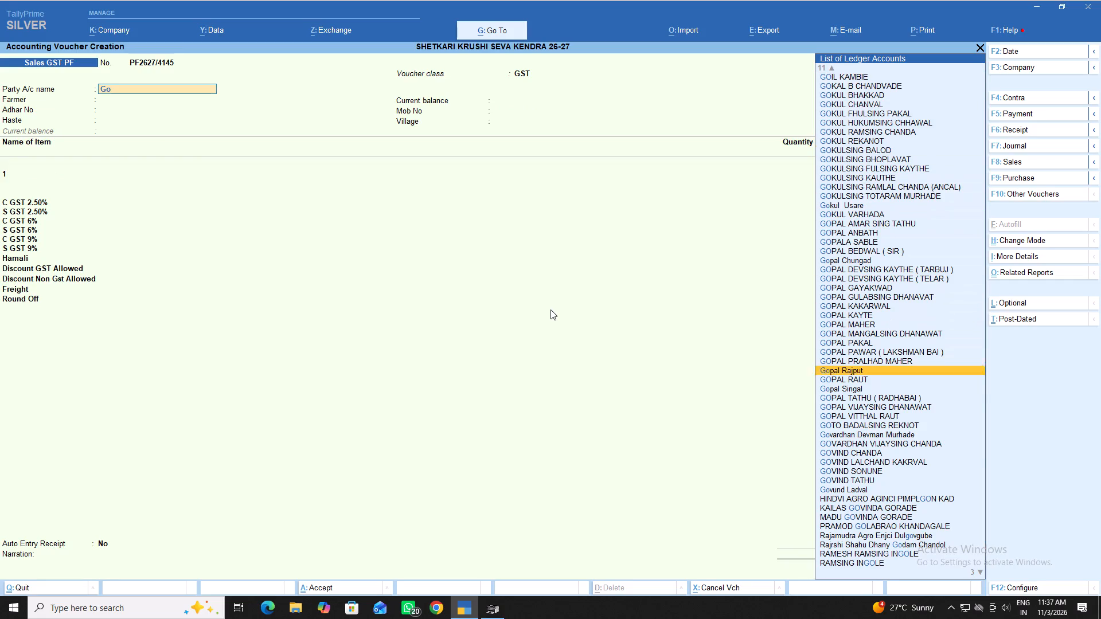
{"action": "key", "text": "Down"}
{"action": "key", "text": "Down"}
{"action": "key", "text": "Return"}
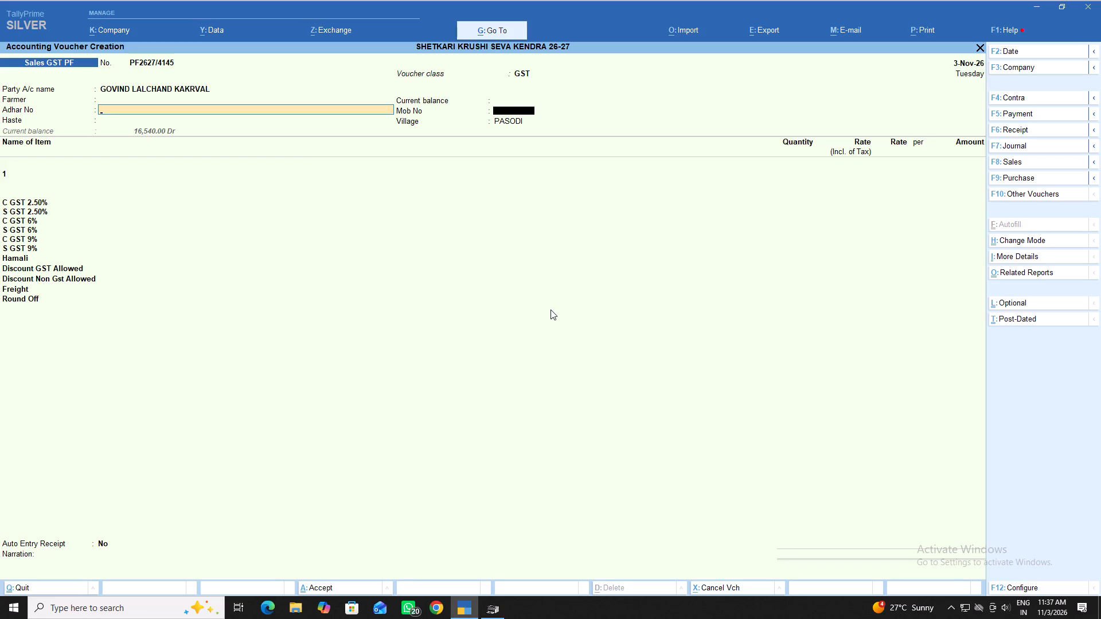
{"action": "key", "text": "Return"}
{"action": "key", "text": "Return"}
{"action": "key", "text": "Return"}
{"action": "key", "text": "Return"}
Add MARSHAL 1 LTR as the first item and choose batch 25KMA037 for it.
{"action": "type", "text": "mar"}
{"action": "key", "text": "Down"}
{"action": "key", "text": "Down"}
{"action": "key", "text": "Down"}
{"action": "key", "text": "Down"}
{"action": "key", "text": "Down"}
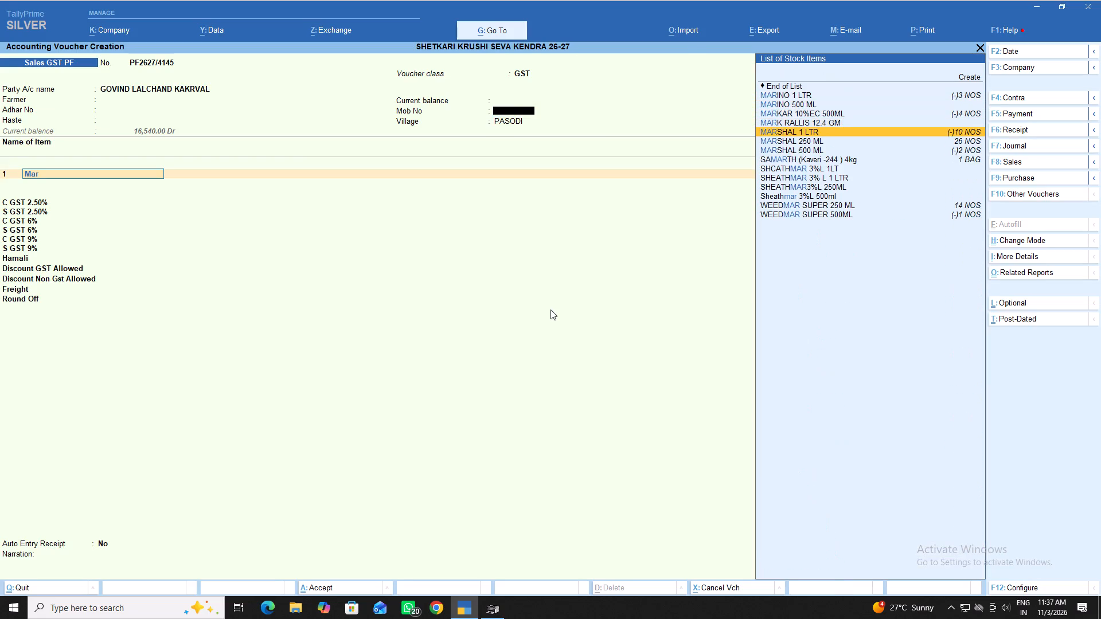
{"action": "key", "text": "Return"}
{"action": "key", "text": "Return"}
Allocate 1 NOS of MARSHAL 1 LTR at a tax-inclusive rate of 1280 and finish the batch allocation.
{"action": "key", "text": "1"}
{"action": "key", "text": "Return"}
{"action": "key", "text": "Return"}
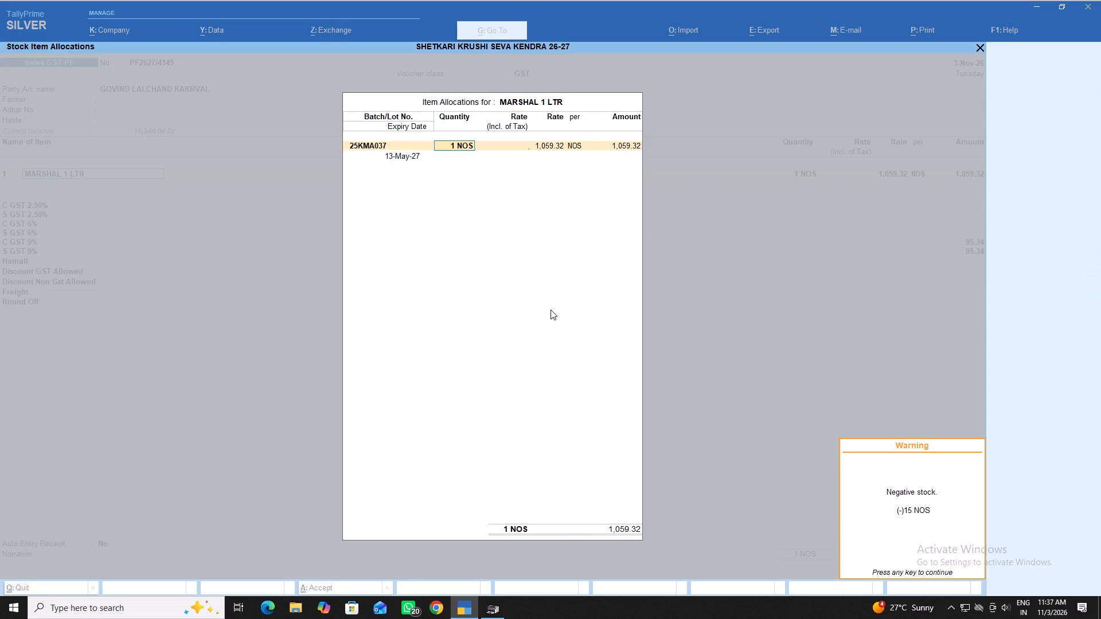
{"action": "type", "text": "1280"}
{"action": "key", "text": "Return"}
{"action": "key", "text": "Return"}
{"action": "key", "text": "Return"}
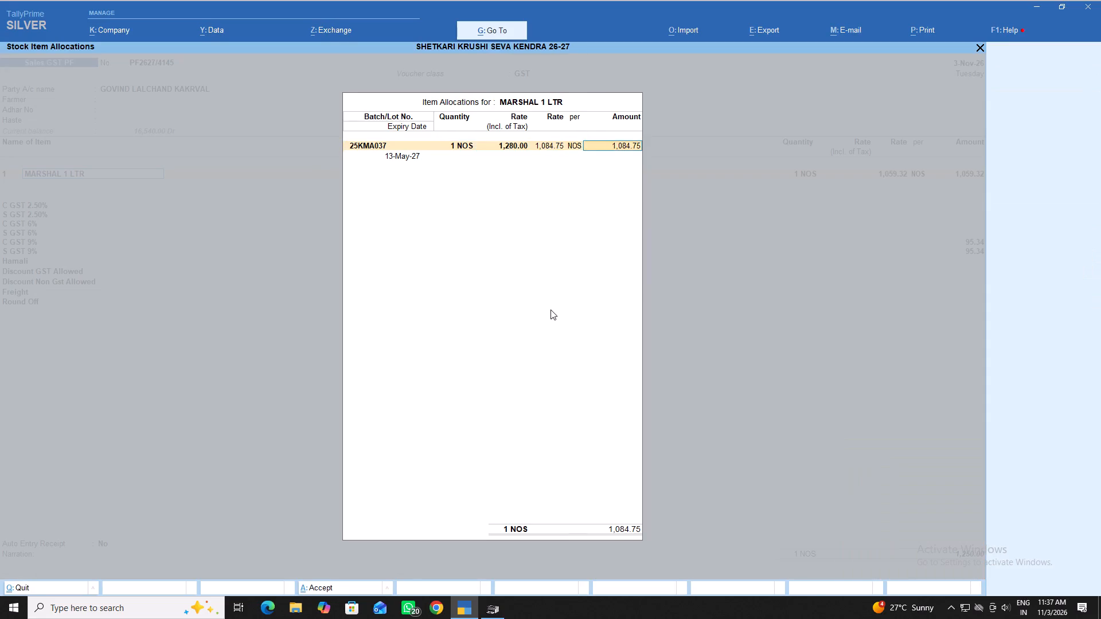
{"action": "key", "text": "Return"}
{"action": "key", "text": "Return"}
{"action": "key", "text": "Return"}
{"action": "key", "text": "Return"}
Save the Sales GST PF voucher with hamali, discount and freight left blank, without printing it.
{"action": "key", "text": "Return"}
{"action": "key", "text": "Return"}
{"action": "key", "text": "Return"}
{"action": "key", "text": "Return"}
{"action": "key", "text": "Return"}
{"action": "key", "text": "Return"}
{"action": "key", "text": "Return"}
{"action": "key", "text": "Return"}
{"action": "key", "text": "Return"}
{"action": "key", "text": "Return"}
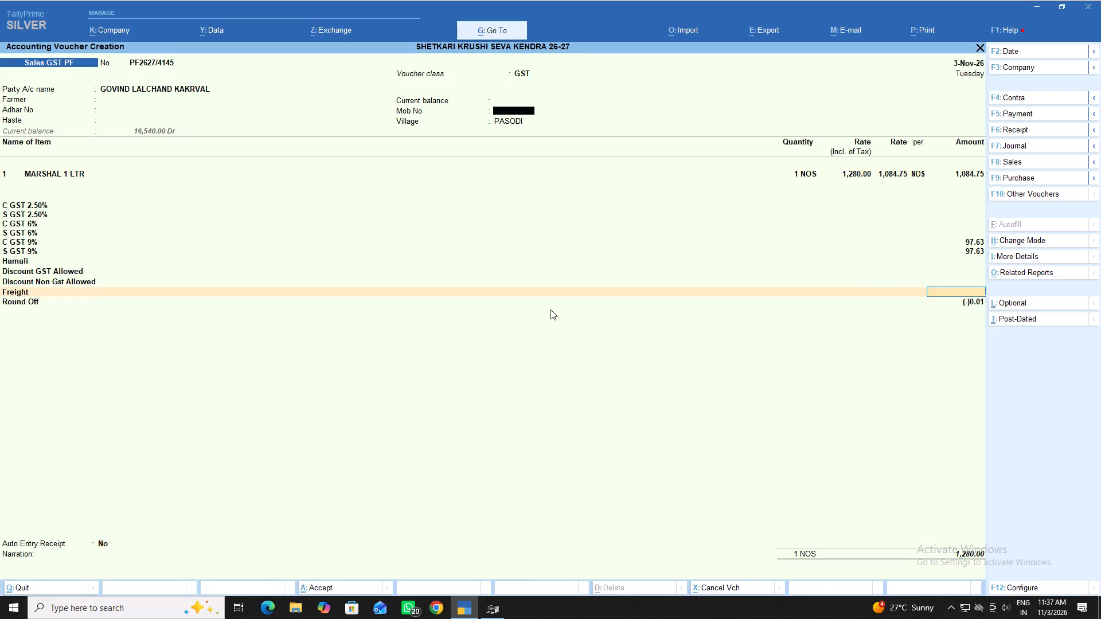
{"action": "key", "text": "Return"}
{"action": "key", "text": "Return"}
{"action": "key", "text": "Return"}
{"action": "key", "text": "Return"}
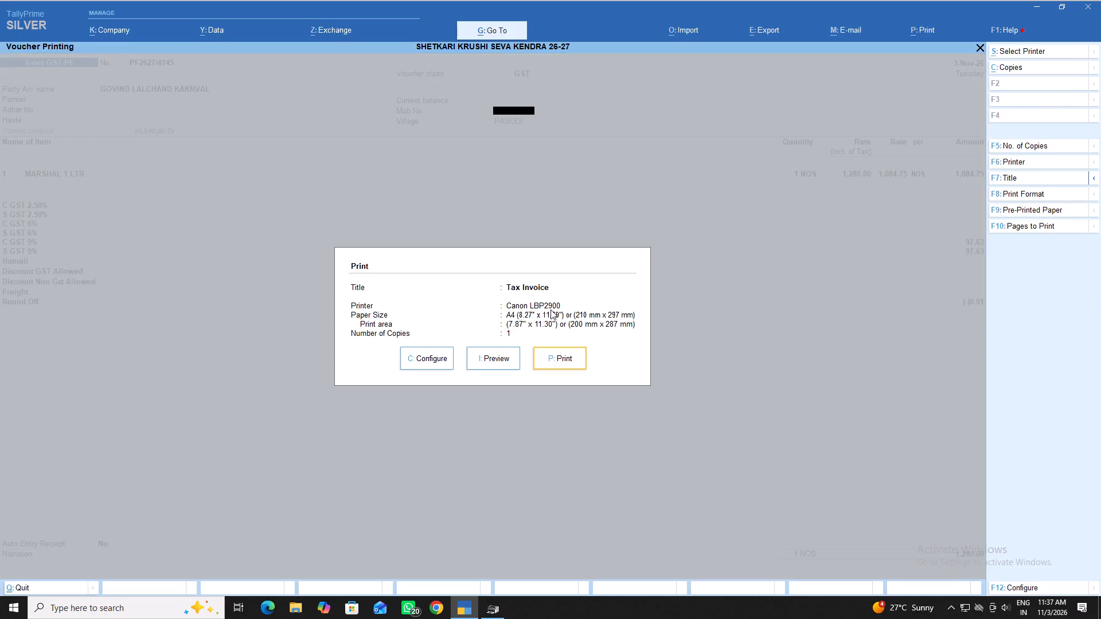
{"action": "key", "text": "Escape"}
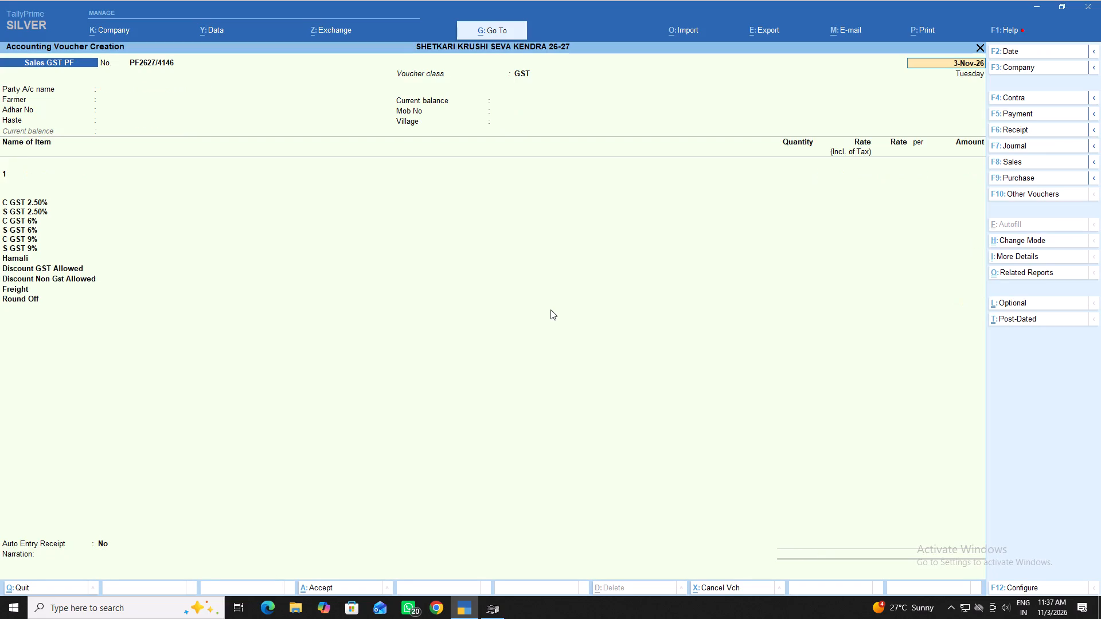